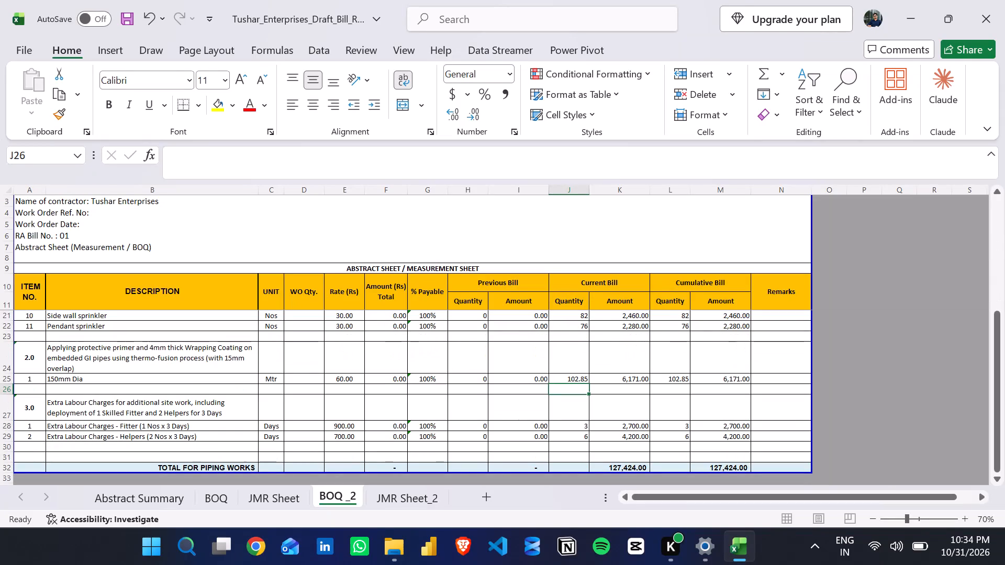
# Set the current bill quantities of the Fitter and Helpers extra labour charges to 0 and save the workbook.
pyautogui.click(594, 427)
pyautogui.click(585, 427)
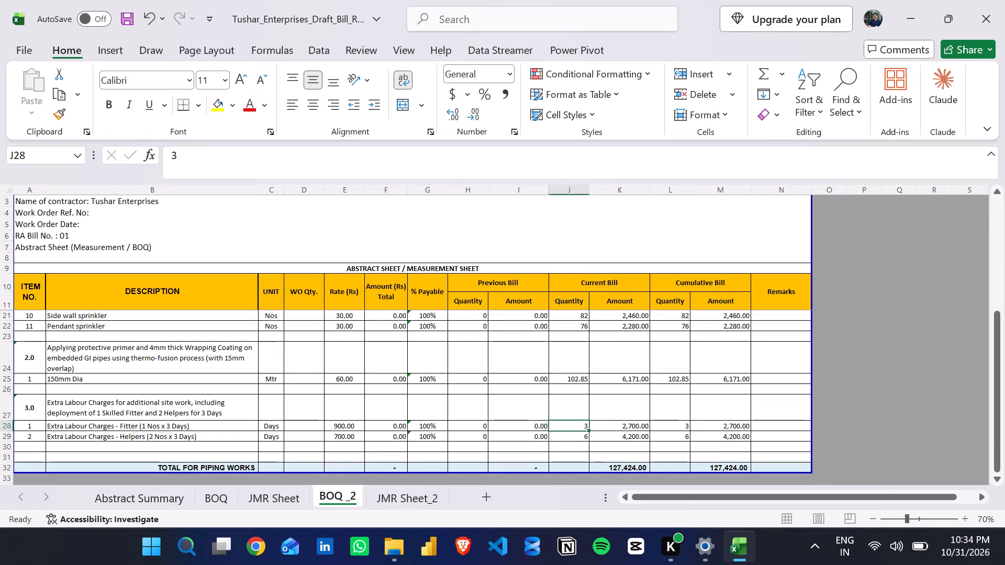
pyautogui.click(292, 427)
pyautogui.click(210, 426)
pyautogui.click(209, 438)
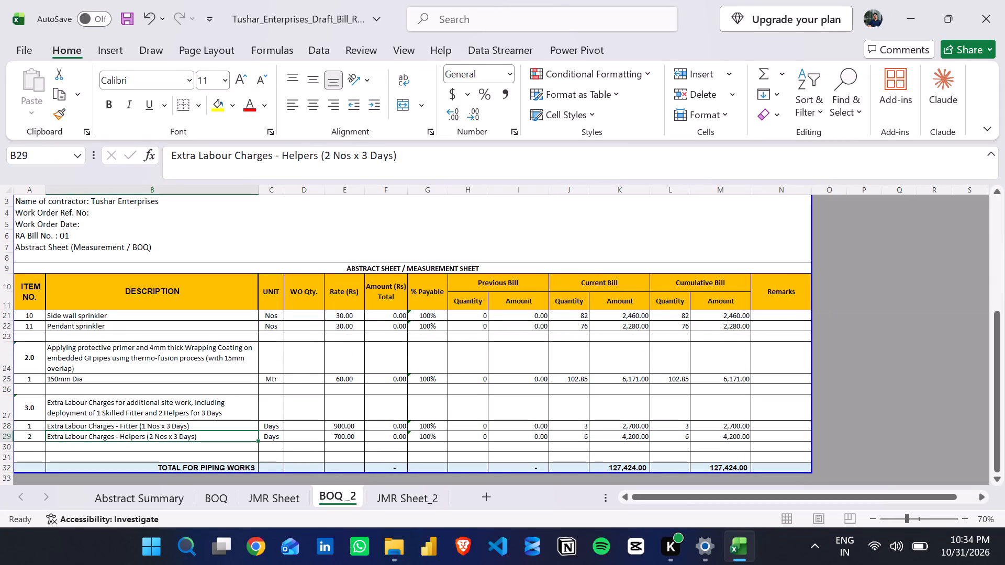
pyautogui.click(573, 422)
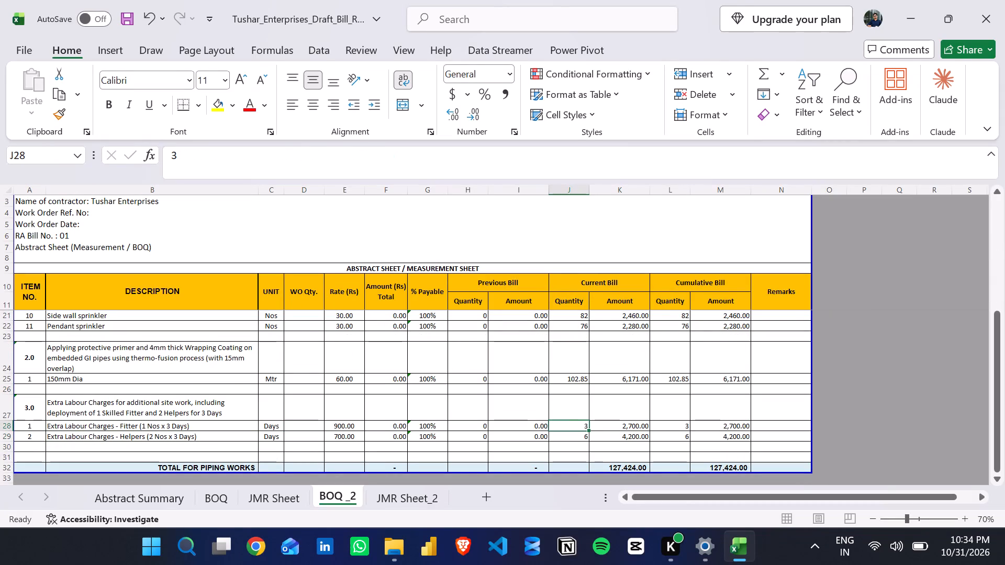
pyautogui.press('0')
pyautogui.press('Return')
pyautogui.press('0')
pyautogui.press('Return')
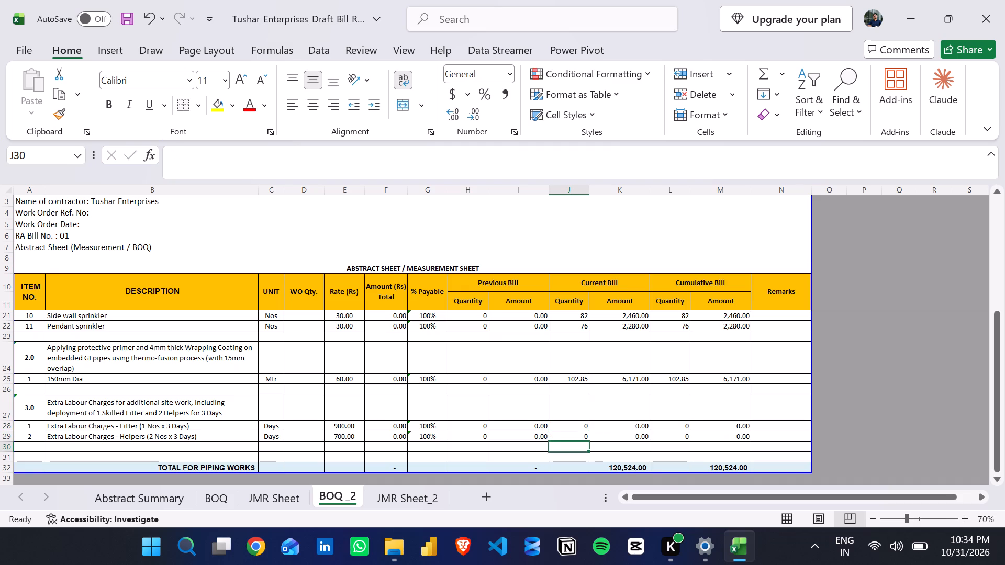
pyautogui.click(670, 409)
pyautogui.hotkey('ctrl', 's')
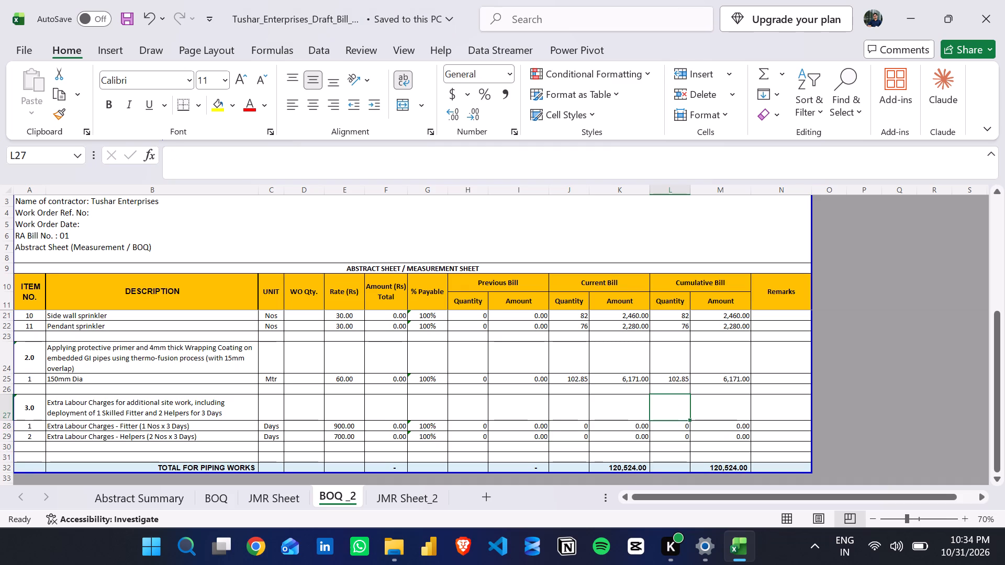
# Increase the height of the ABSTRACT SHEET / MEASUREMENT SHEET title row slightly and centre its text vertically.
pyautogui.scroll(2, 669, 409)
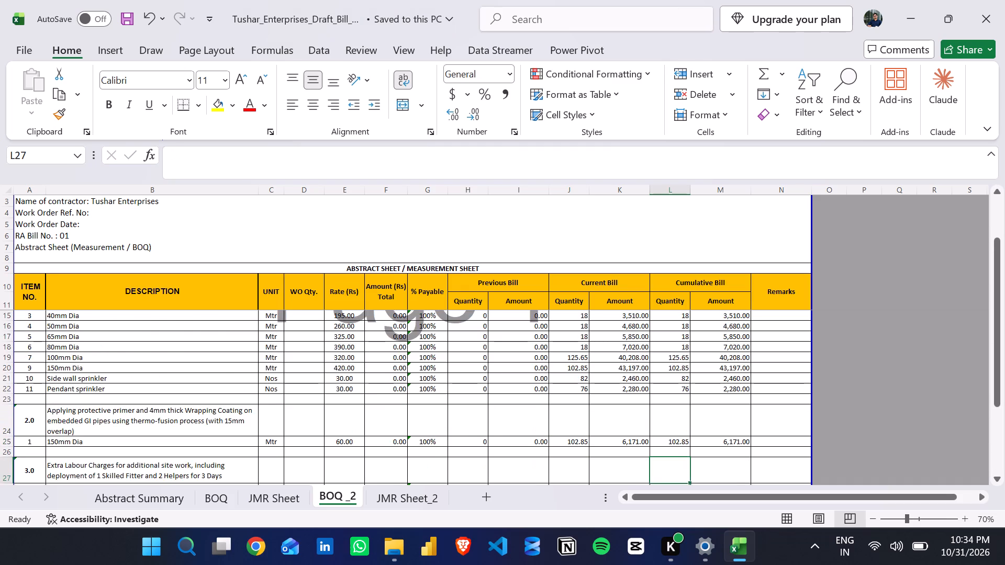
pyautogui.scroll(5, 669, 409)
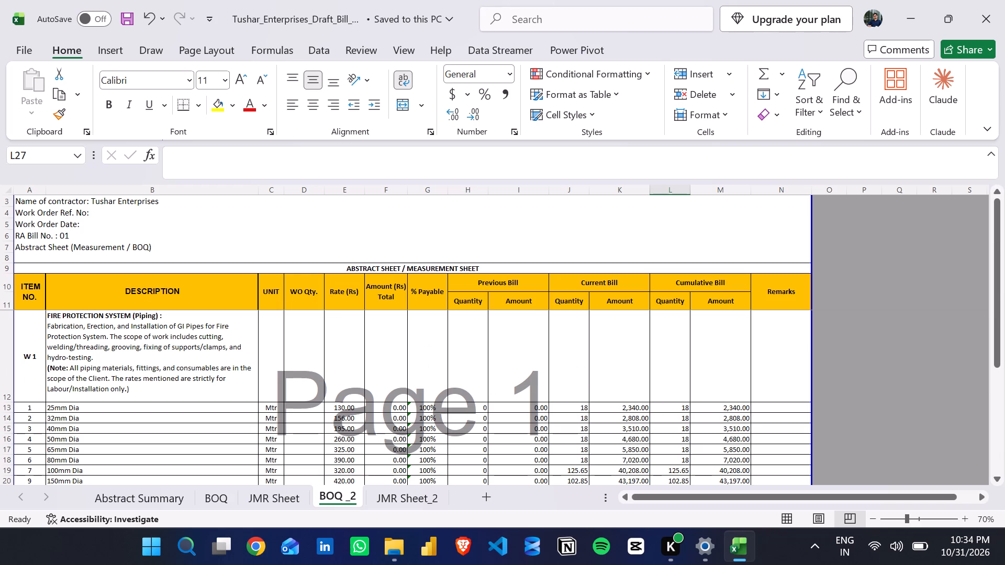
pyautogui.click(8, 272)
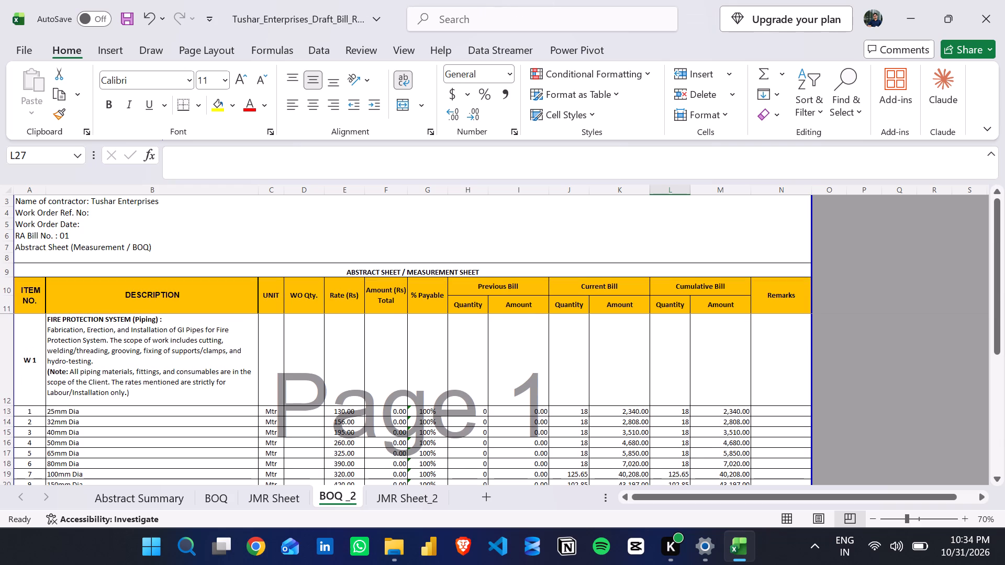
pyautogui.click(462, 343)
pyautogui.click(396, 267)
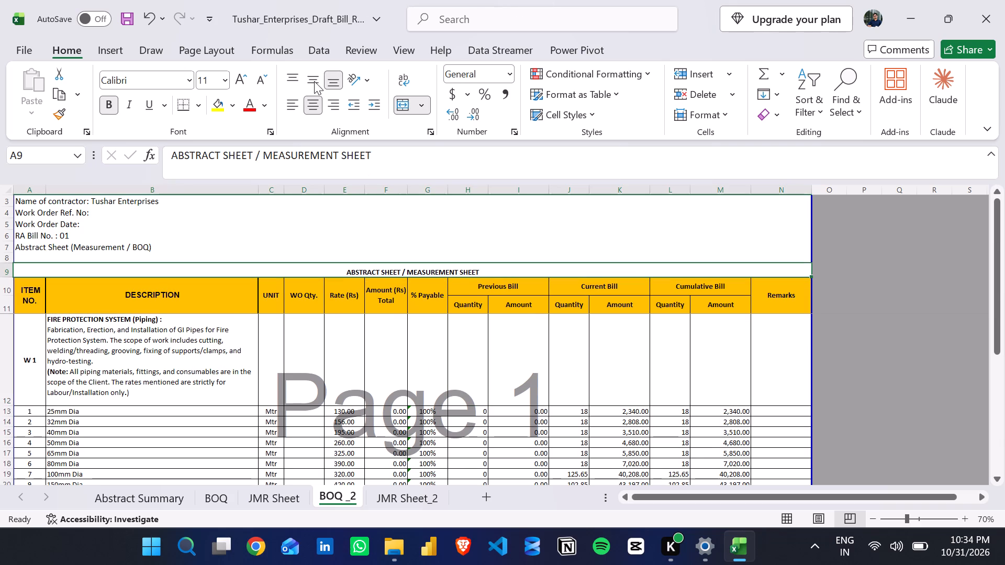
pyautogui.click(314, 81)
pyautogui.click(492, 336)
# Examine the BOQ _2 sheet from the pipe items down to the piping works total row.
pyautogui.scroll(-2, 492, 334)
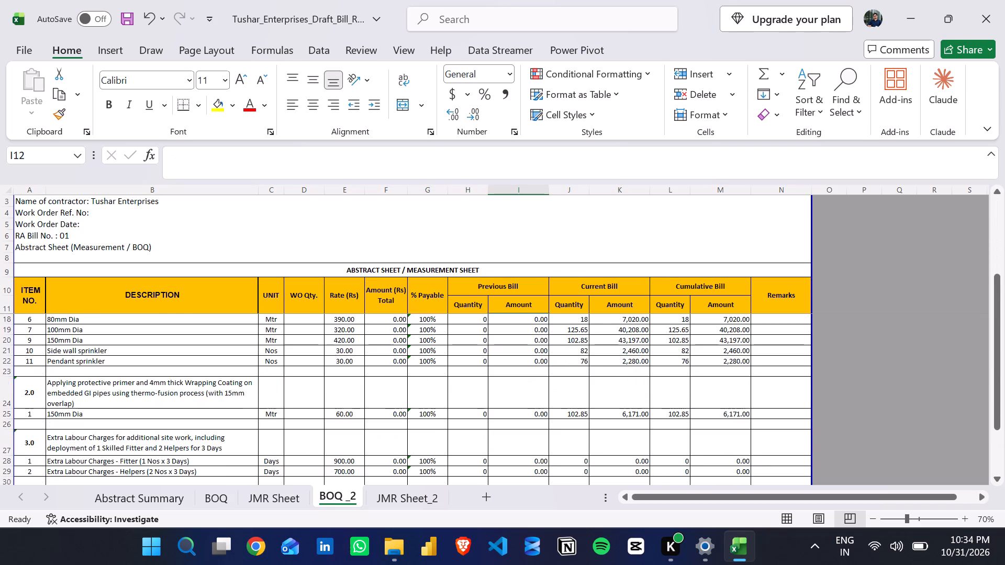
pyautogui.scroll(-2, 492, 333)
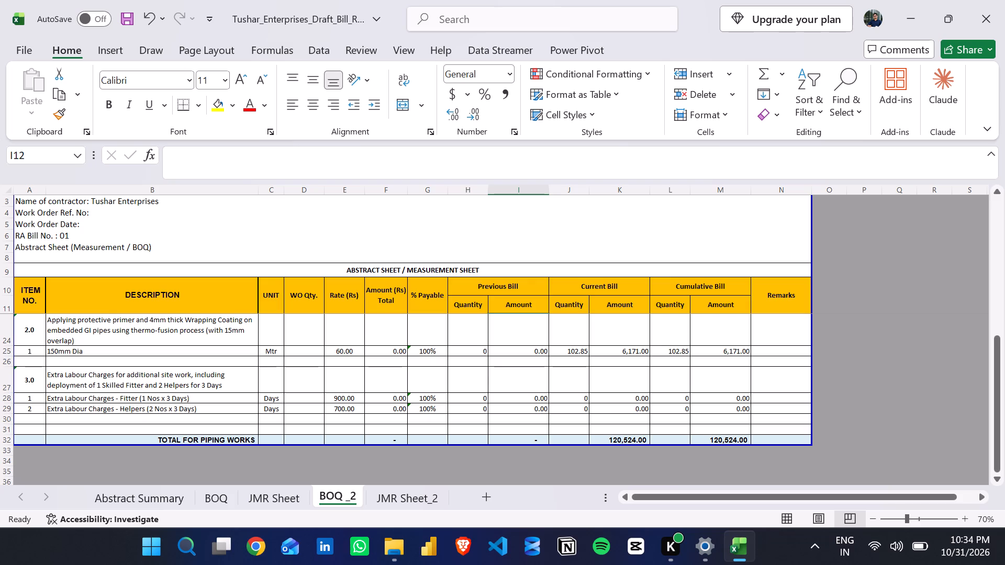
pyautogui.scroll(2, 489, 331)
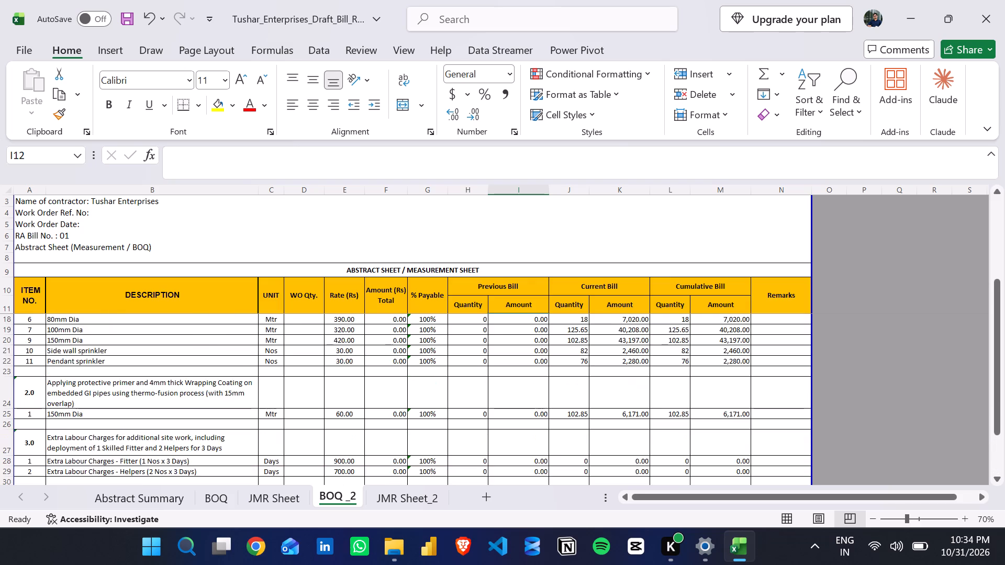
pyautogui.scroll(5, 489, 331)
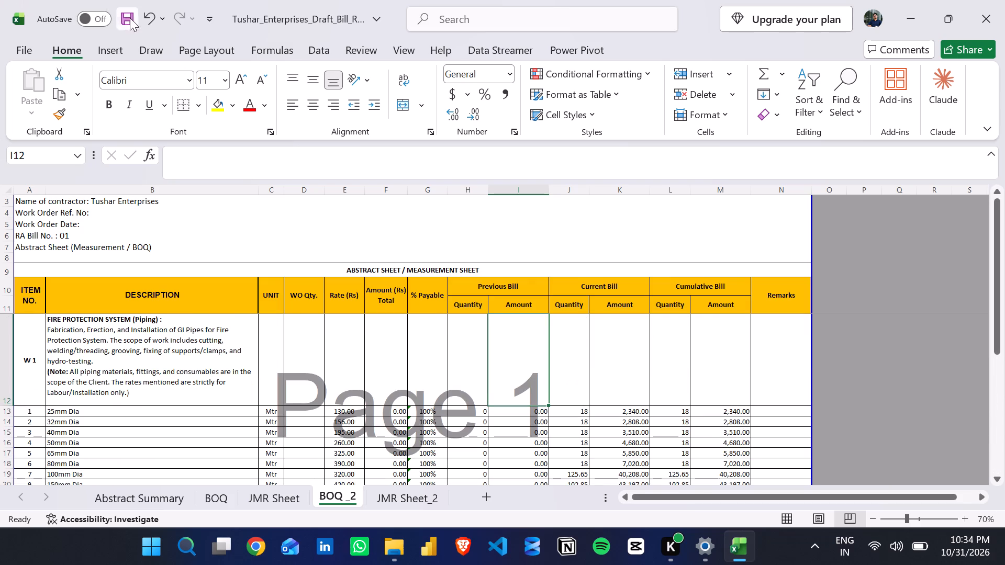
# Save the changes to the draft bill workbook.
pyautogui.click(130, 18)
pyautogui.click(620, 387)
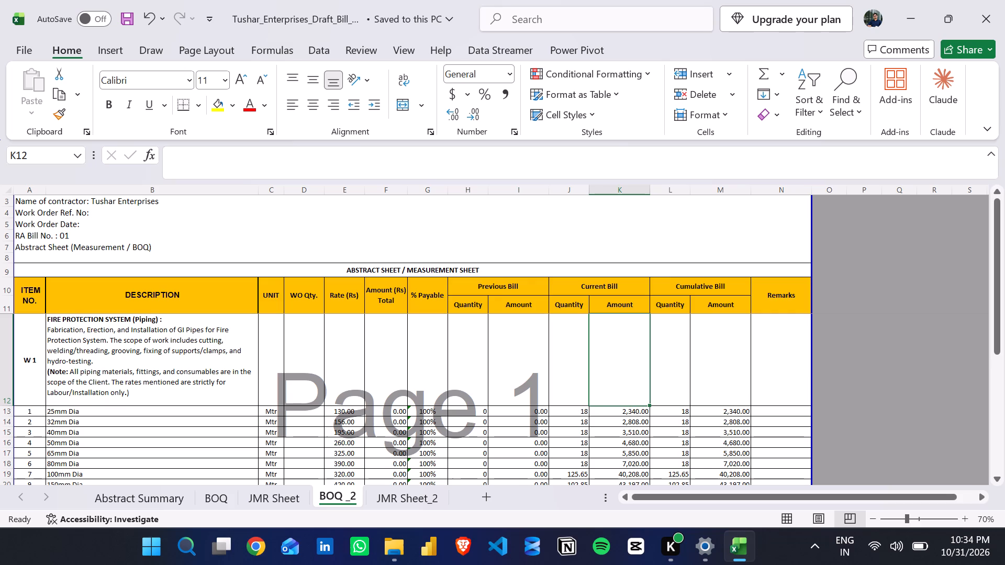
# Review the BOQ _2 items and total against the quantities and sign-off block on JMR Sheet_2.
pyautogui.scroll(-1, 619, 386)
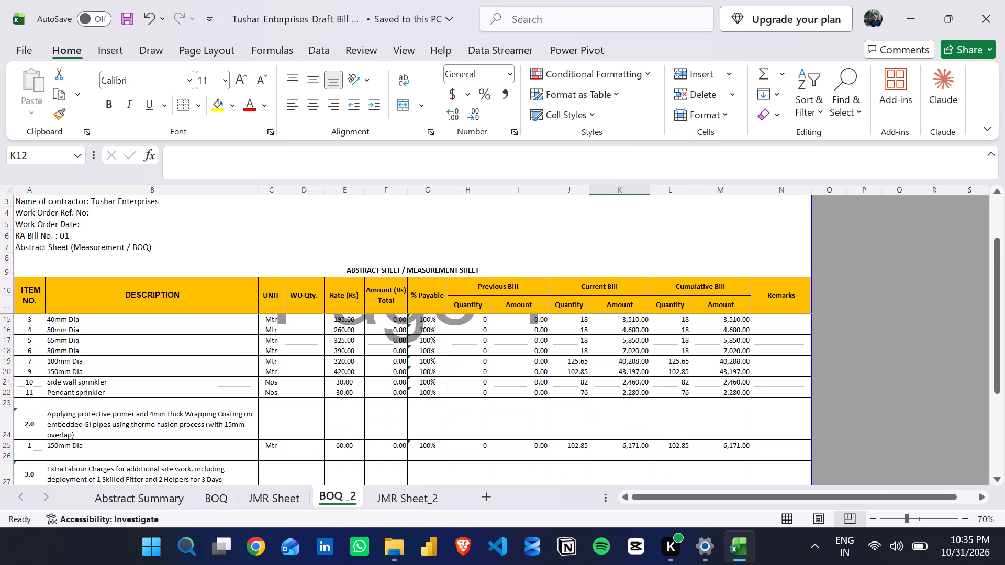
pyautogui.scroll(-2, 619, 385)
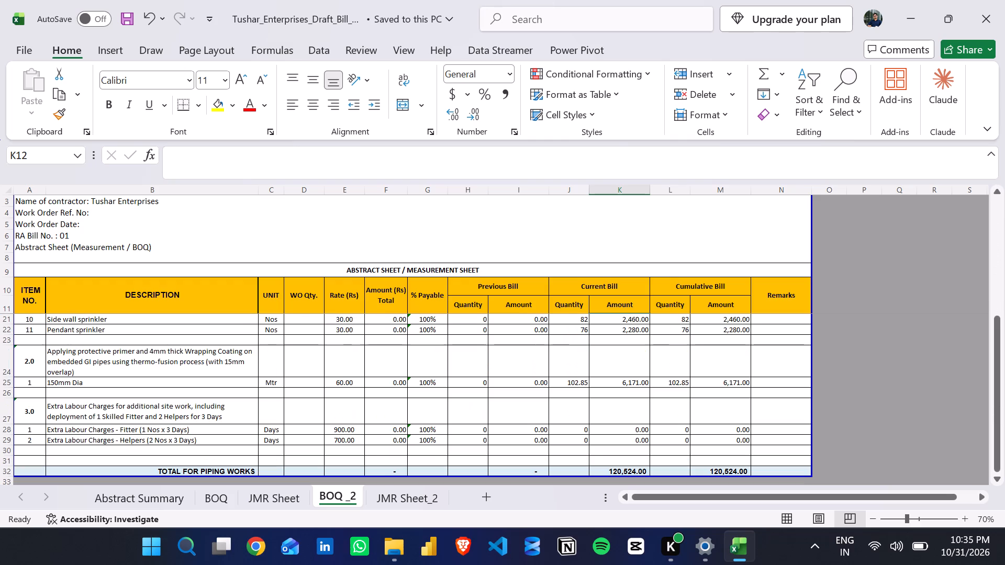
pyautogui.scroll(-1, 619, 383)
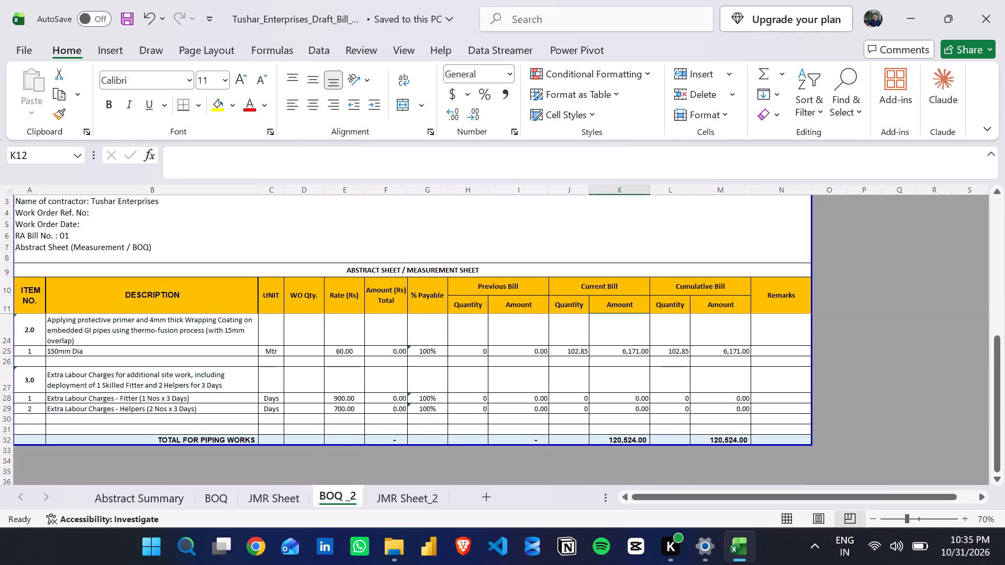
pyautogui.click(394, 488)
pyautogui.click(584, 363)
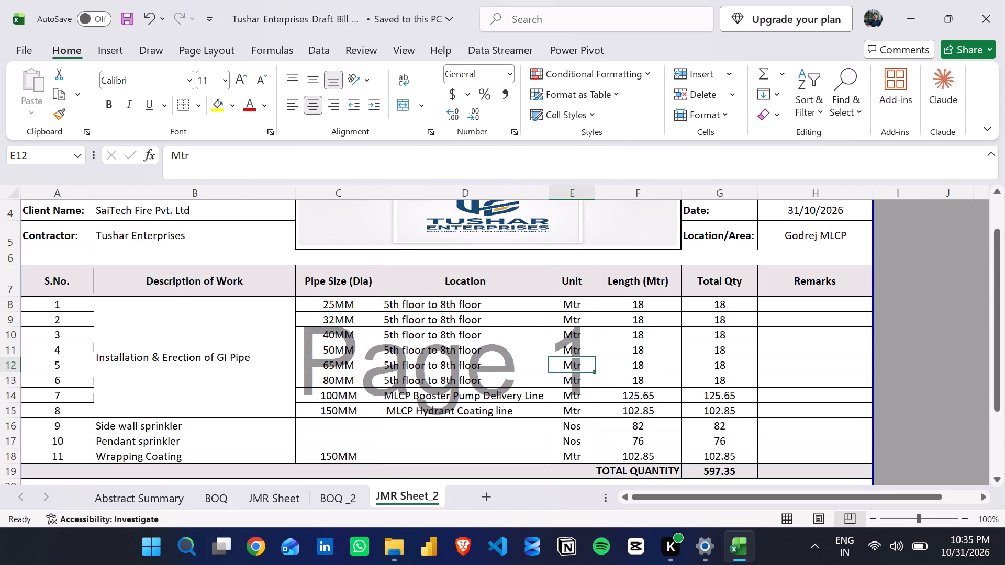
pyautogui.scroll(-2, 584, 362)
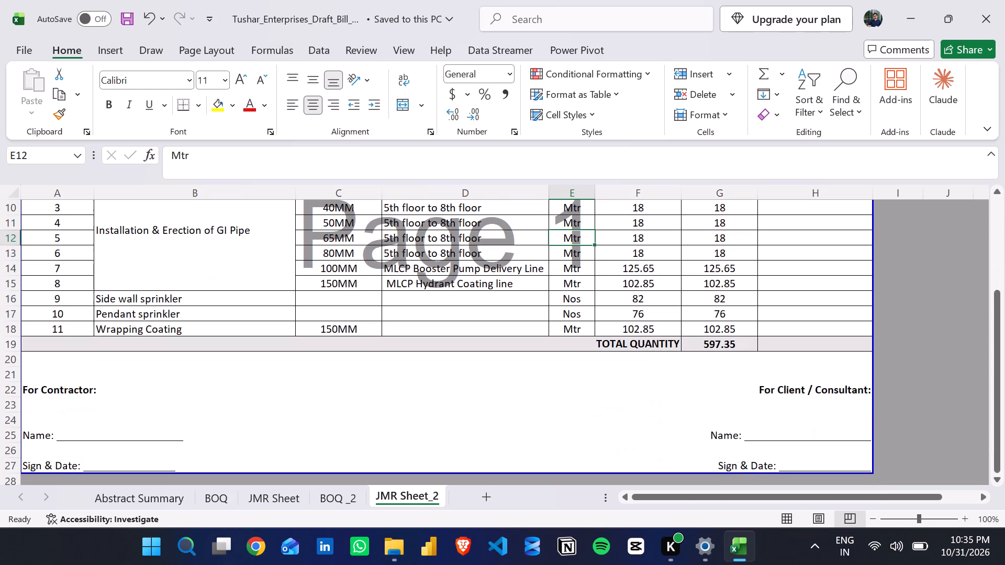
pyautogui.scroll(1, 584, 362)
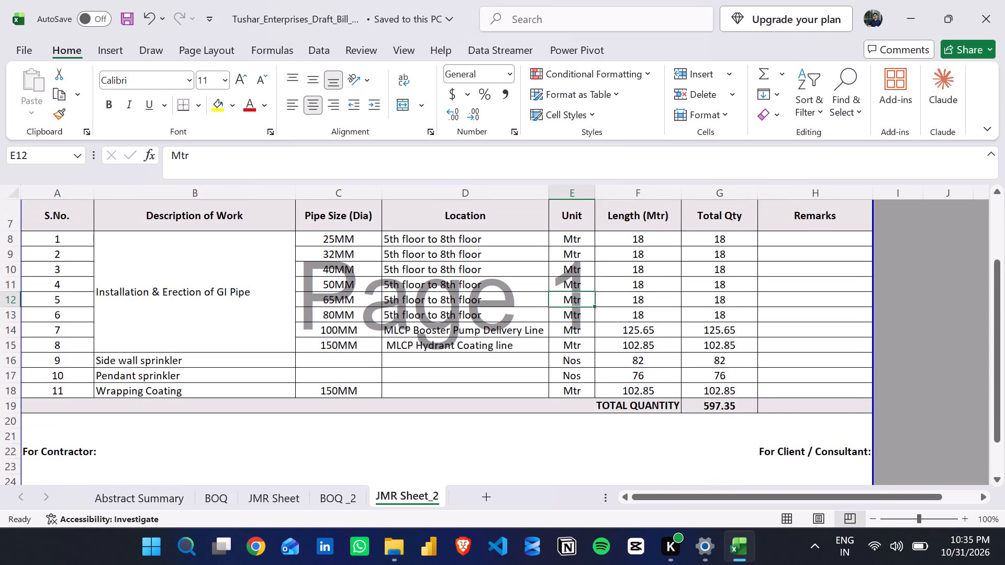
# Switch to File Explorer and open the workbook Draft_COP_Micron_FPS_RA09 from the Billing Format folder.
pyautogui.click(398, 546)
pyautogui.click(341, 377)
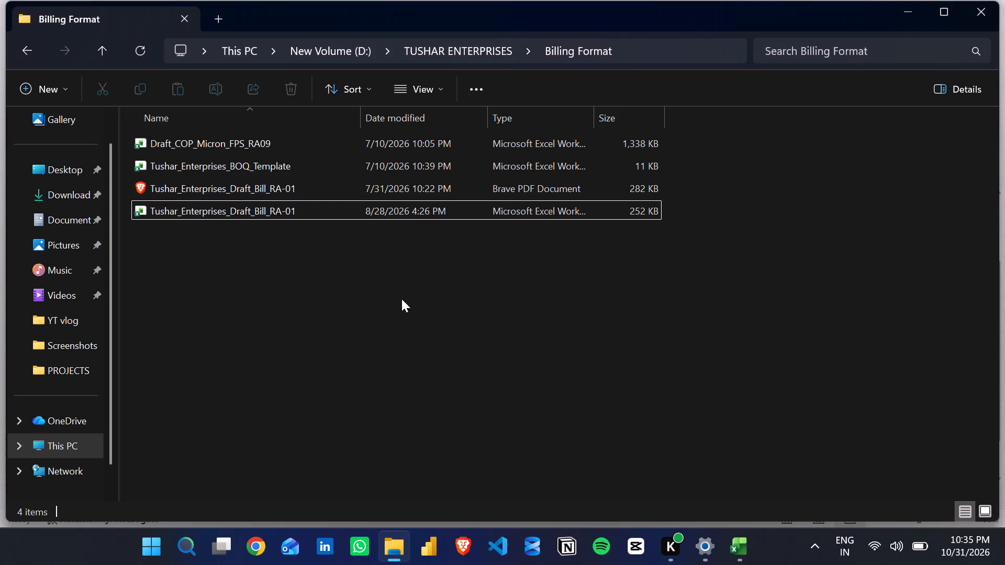
pyautogui.click(248, 394)
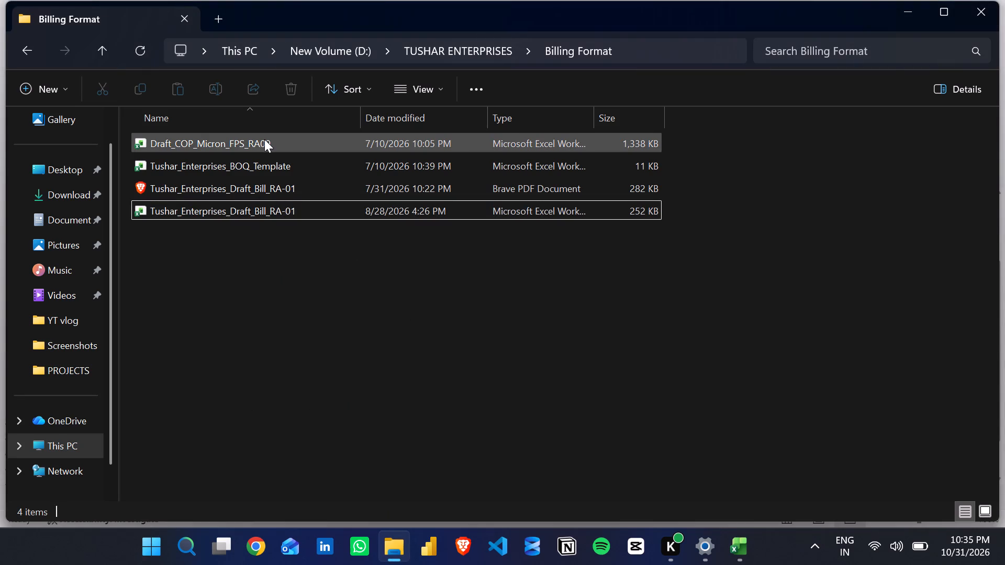
pyautogui.doubleClick(264, 139)
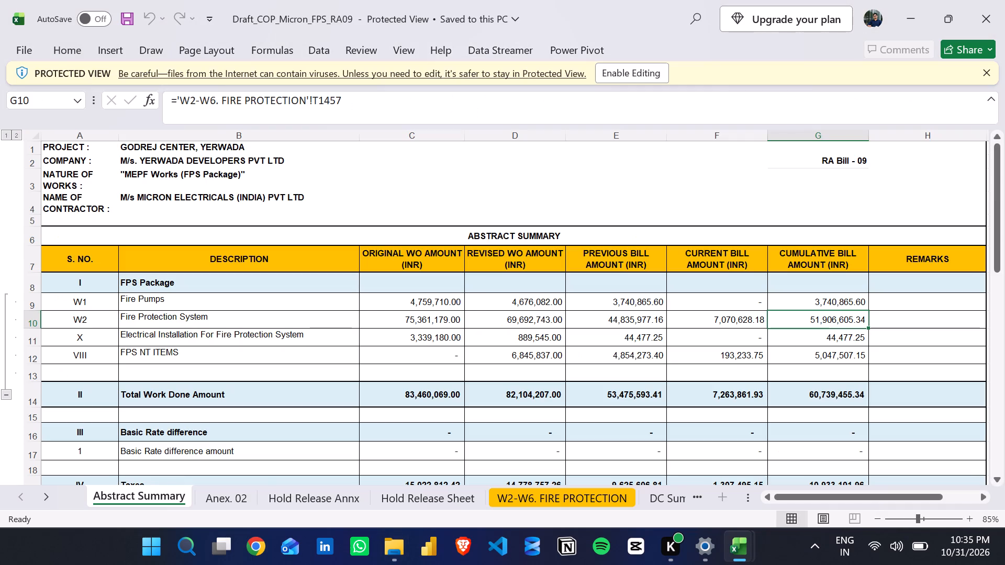
# Look through the Anex. 02, Hold Release Annx and Hold Release Sheet worksheets of the RA09 bill.
pyautogui.click(248, 496)
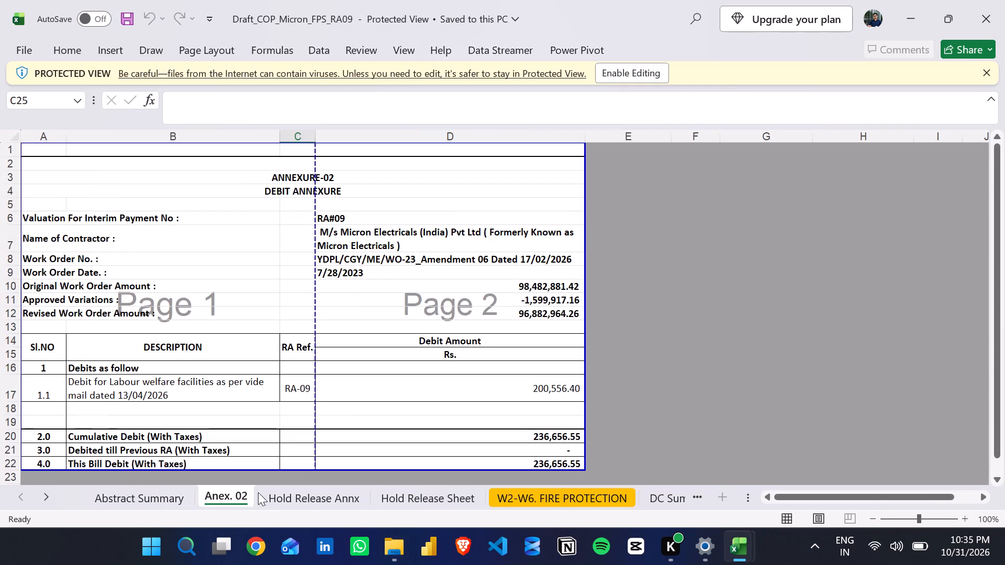
pyautogui.click(300, 496)
pyautogui.click(398, 504)
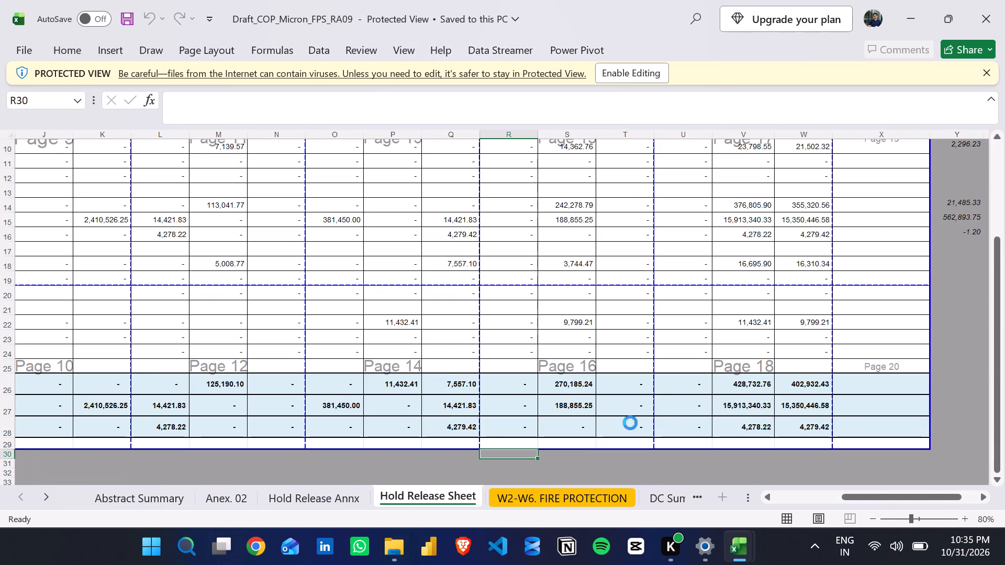
pyautogui.click(643, 410)
pyautogui.scroll(7, 644, 409)
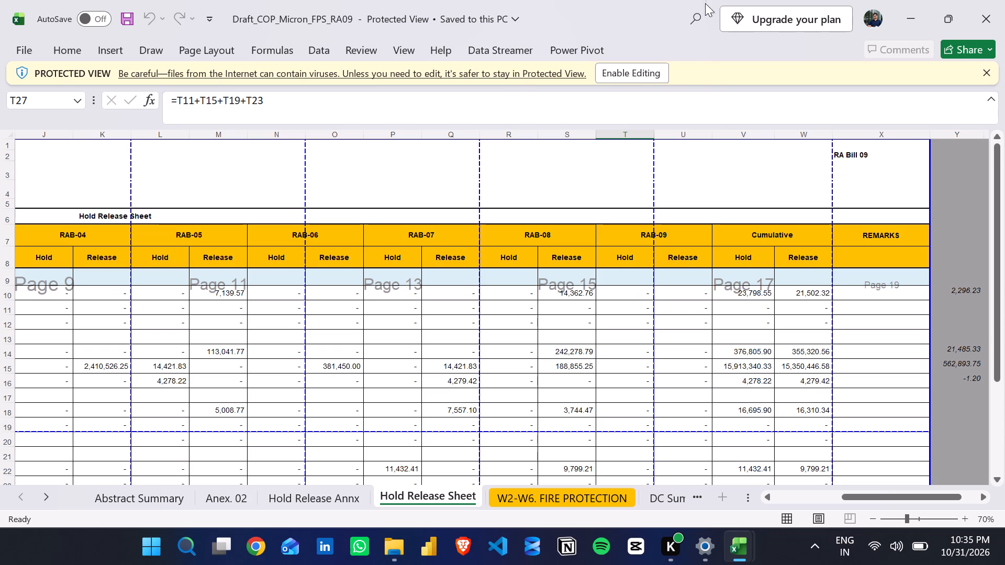
# Enable editing of the protected Draft_COP_Micron_FPS_RA09 workbook.
pyautogui.click(639, 73)
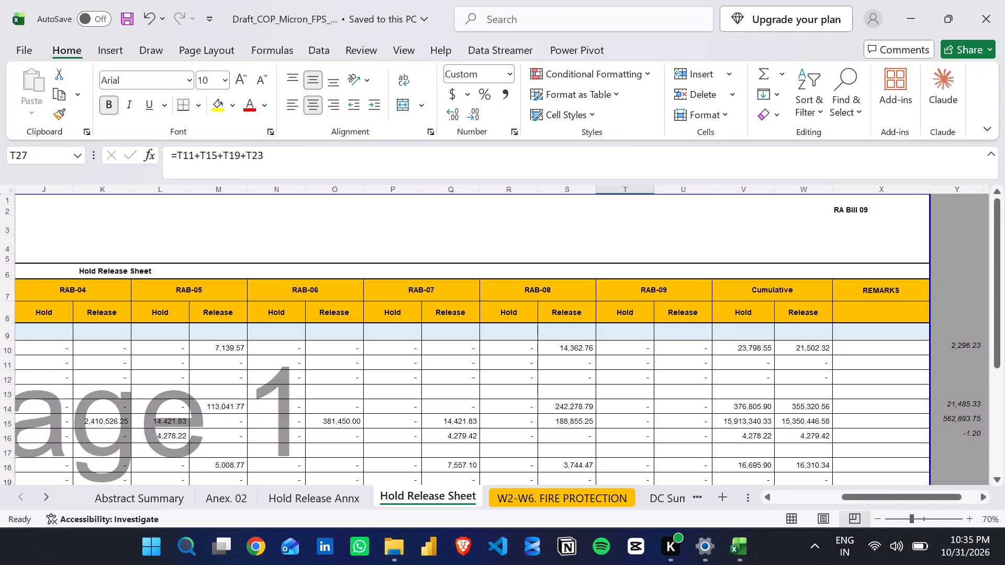
# Examine the Hold Release Sheet's hold and release columns from RAB-01 to the cumulative figures, including the totals rows.
pyautogui.scroll(-4, 498, 284)
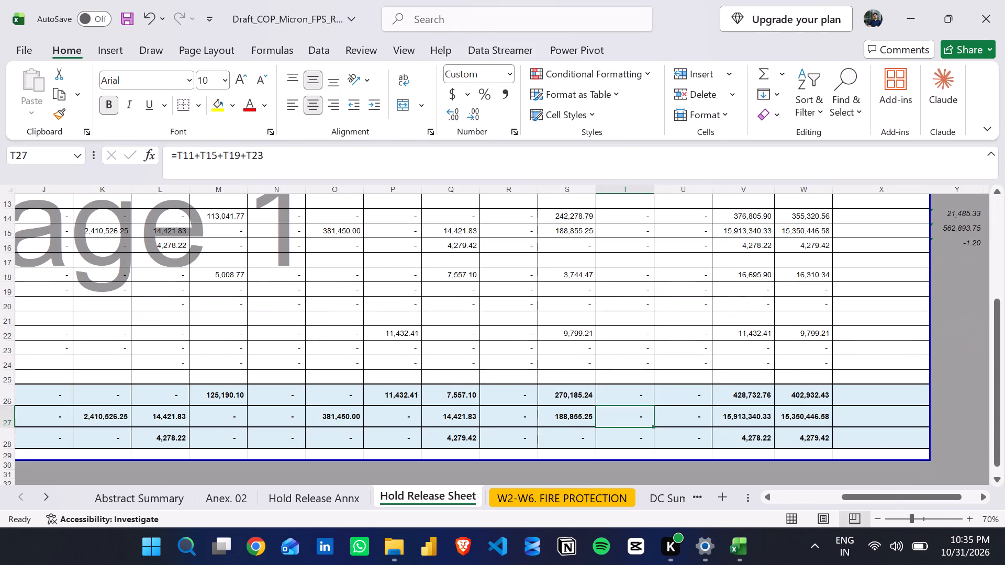
pyautogui.moveTo(890, 500); pyautogui.dragTo(847, 498)
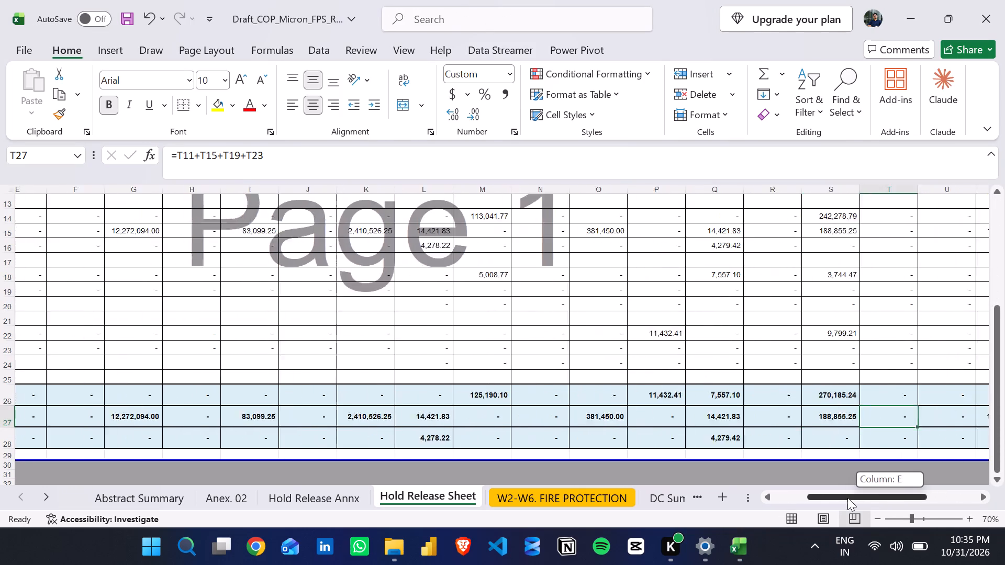
pyautogui.moveTo(847, 498); pyautogui.dragTo(791, 494)
pyautogui.scroll(5, 544, 358)
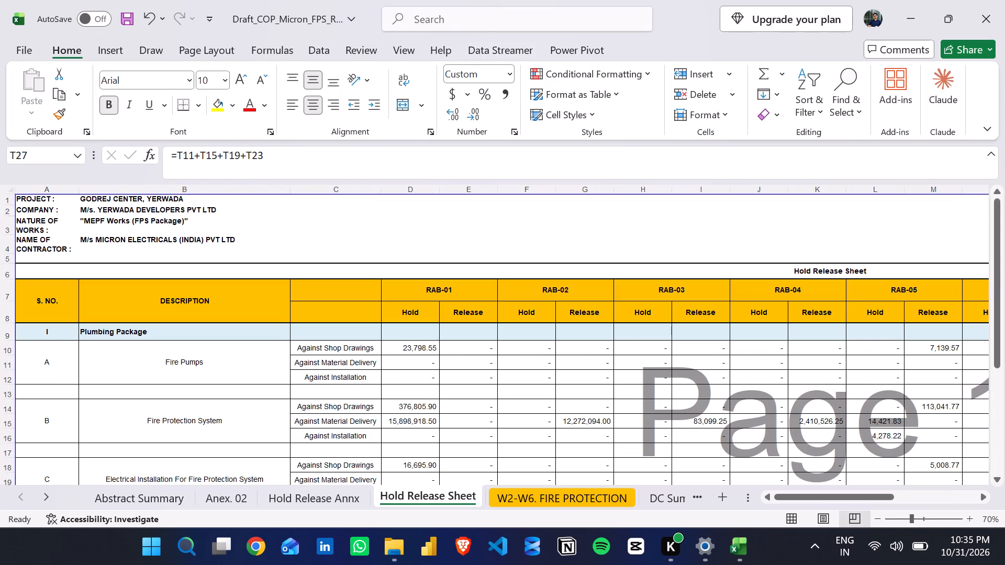
pyautogui.scroll(1, 543, 358)
pyautogui.moveTo(837, 502); pyautogui.dragTo(887, 480)
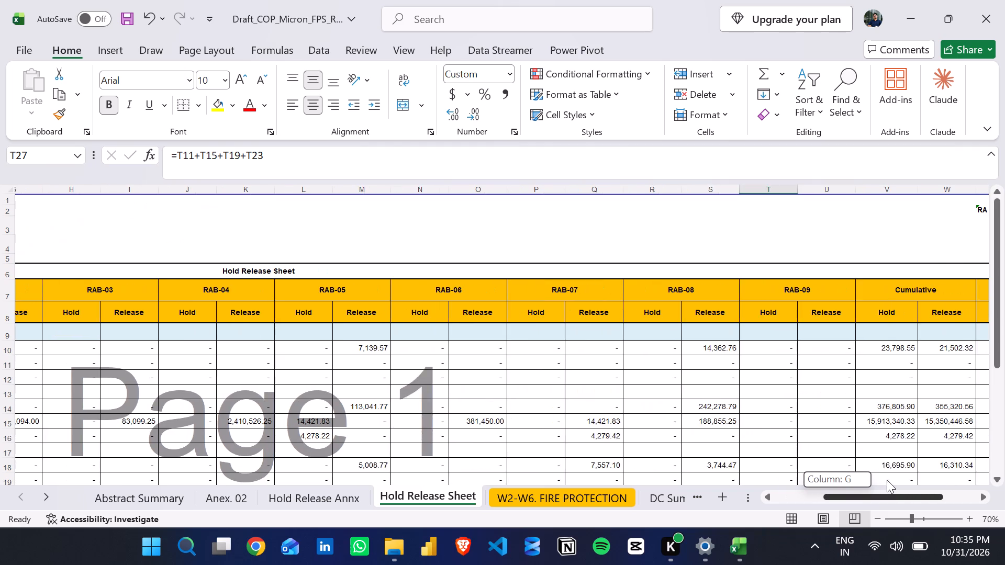
pyautogui.moveTo(887, 480); pyautogui.dragTo(891, 480)
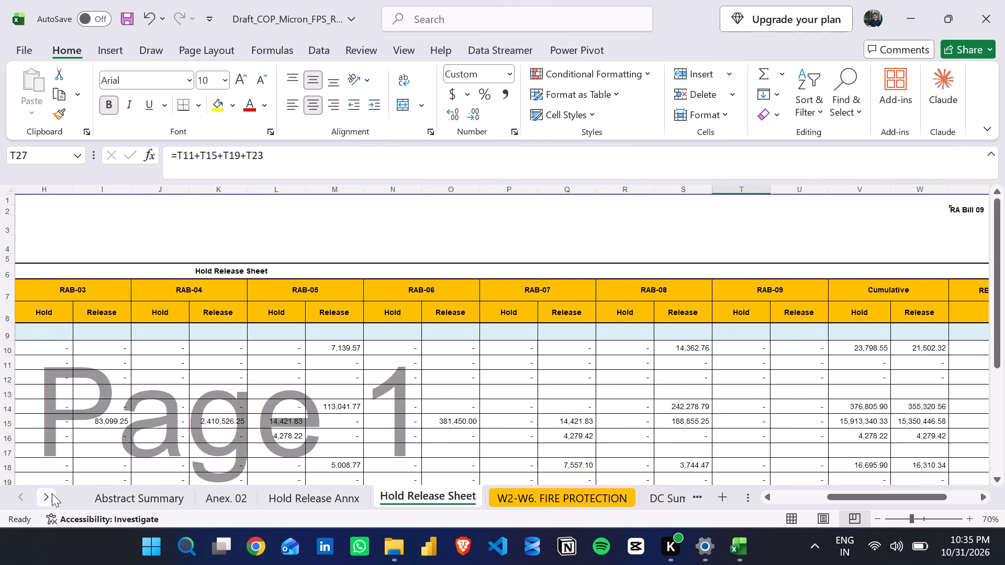
# Look through the W2-W6. FIRE PROTECTION abstract sheet, including its previous, current and cumulative bill columns and first pump room items.
pyautogui.doubleClick(52, 493)
pyautogui.click(388, 490)
pyautogui.click(701, 379)
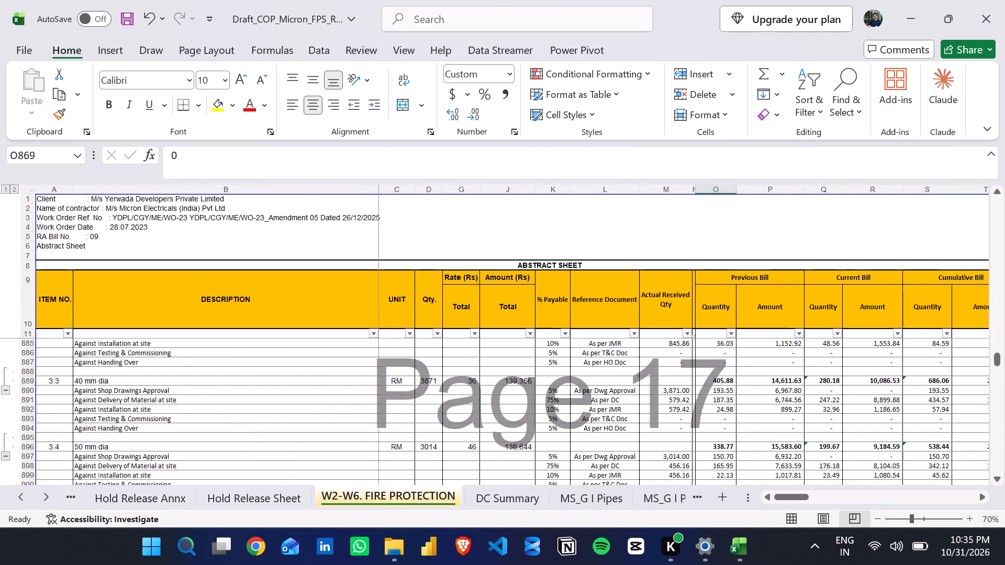
pyautogui.scroll(4, 743, 394)
pyautogui.scroll(18, 743, 394)
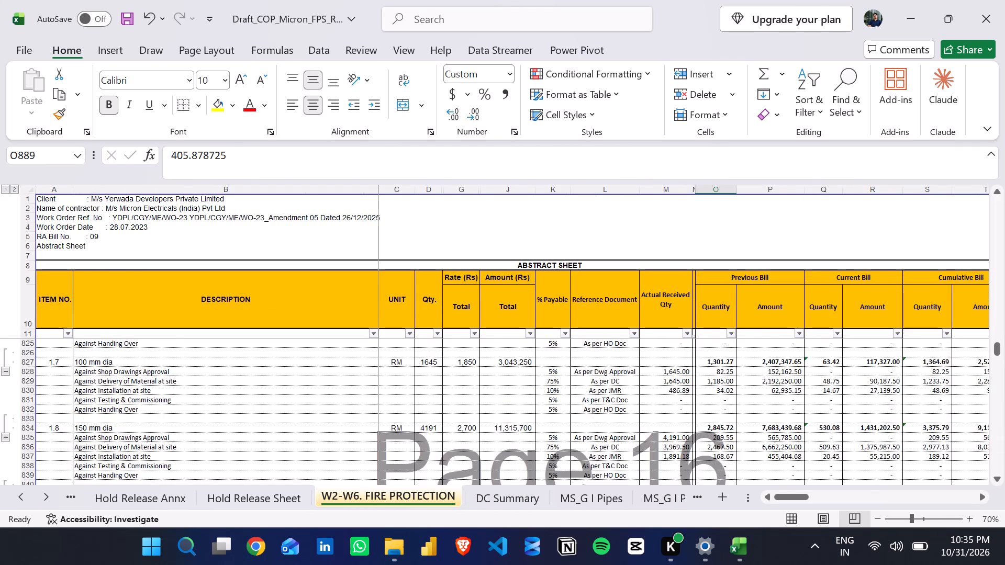
pyautogui.scroll(20, 743, 394)
pyautogui.scroll(7, 743, 394)
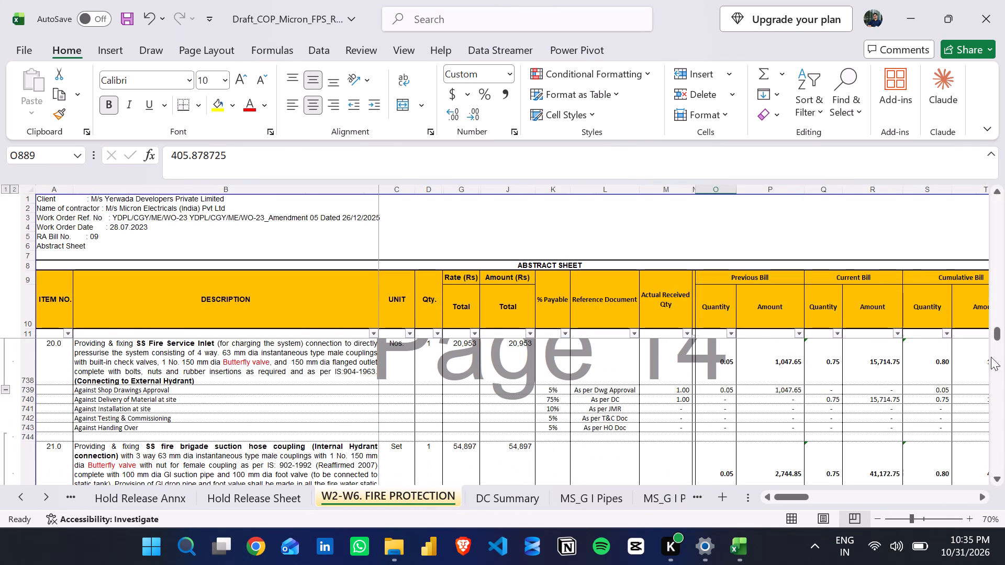
pyautogui.moveTo(997, 332); pyautogui.dragTo(997, 181)
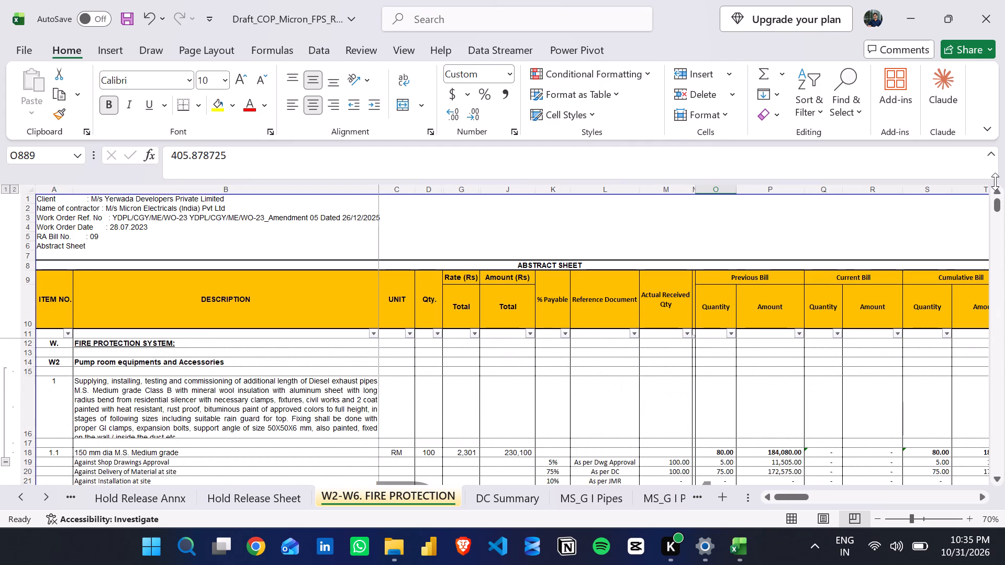
pyautogui.moveTo(775, 496); pyautogui.dragTo(806, 498)
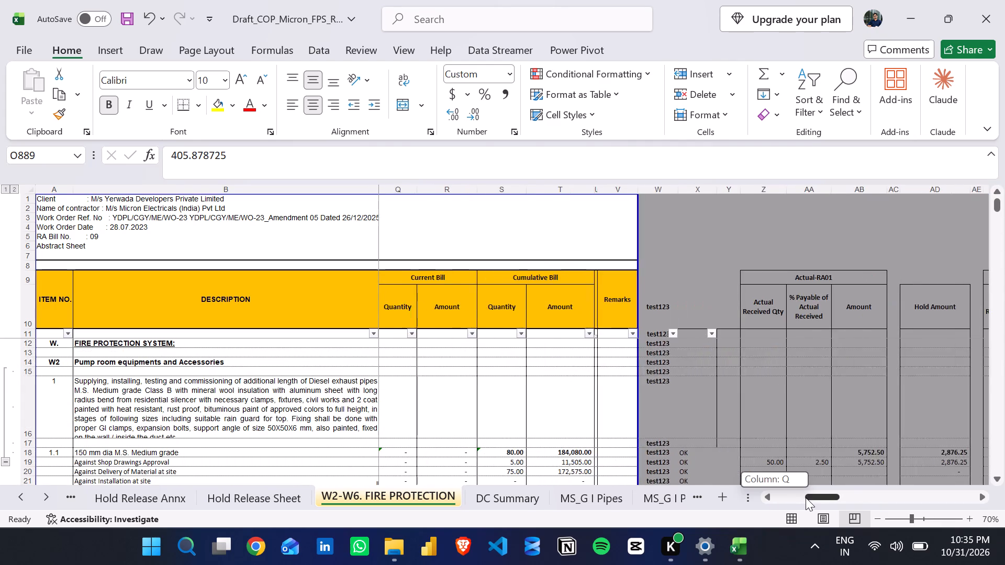
pyautogui.moveTo(806, 498); pyautogui.dragTo(794, 498)
pyautogui.click(698, 398)
pyautogui.scroll(-2, 696, 397)
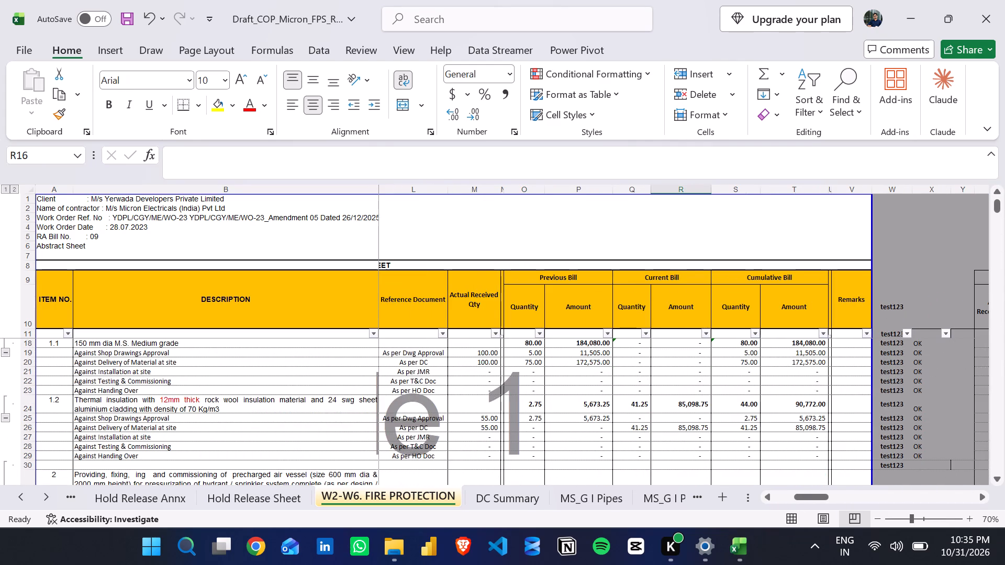
pyautogui.scroll(1, 696, 397)
pyautogui.scroll(-1, 696, 396)
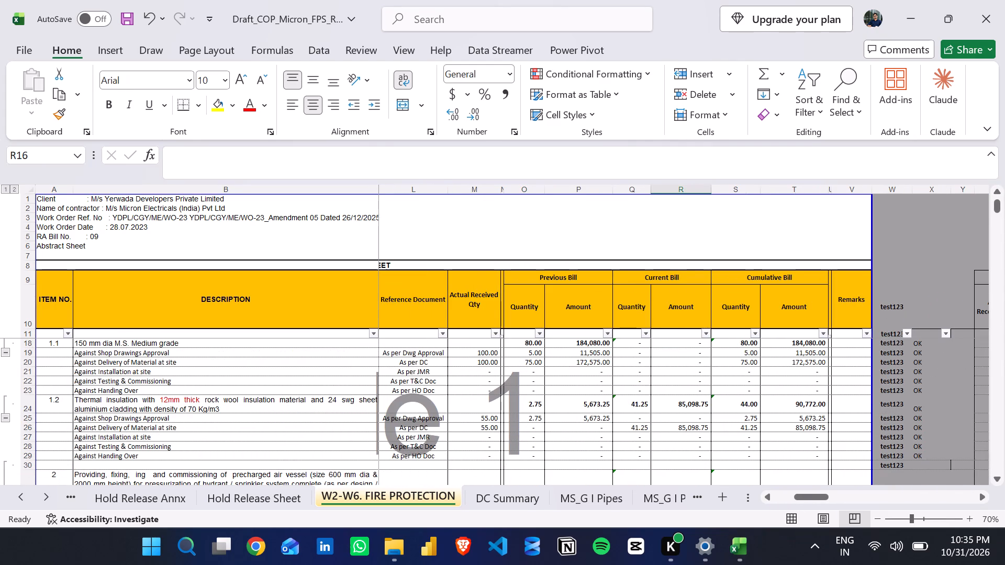
# Trace item 1.2's delivered quantity to its source on the DC Summary sheet and highlight that bill claiming quantity cell yellow.
pyautogui.click(684, 427)
pyautogui.click(504, 427)
pyautogui.click(490, 427)
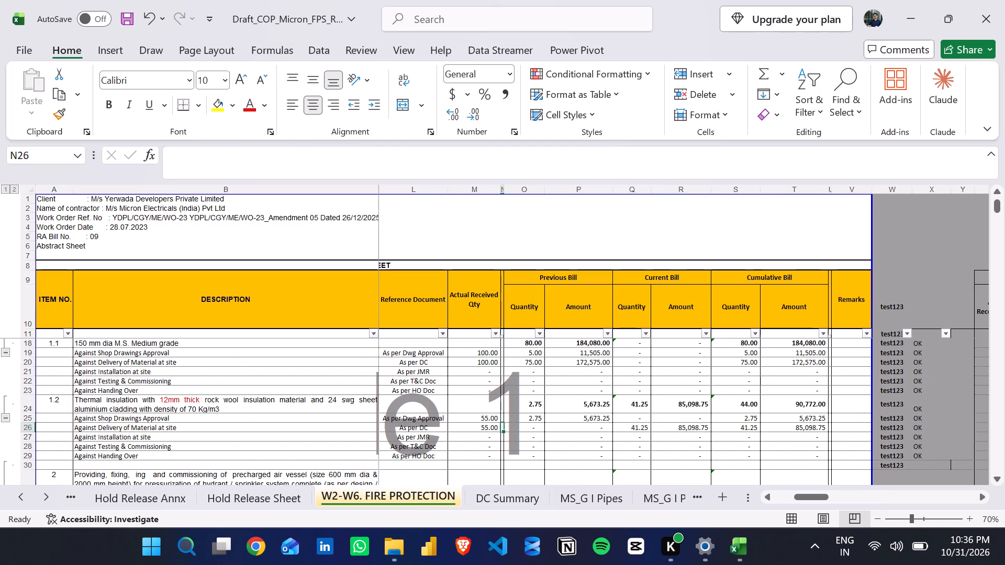
pyautogui.hotkey('ctrl', '[')
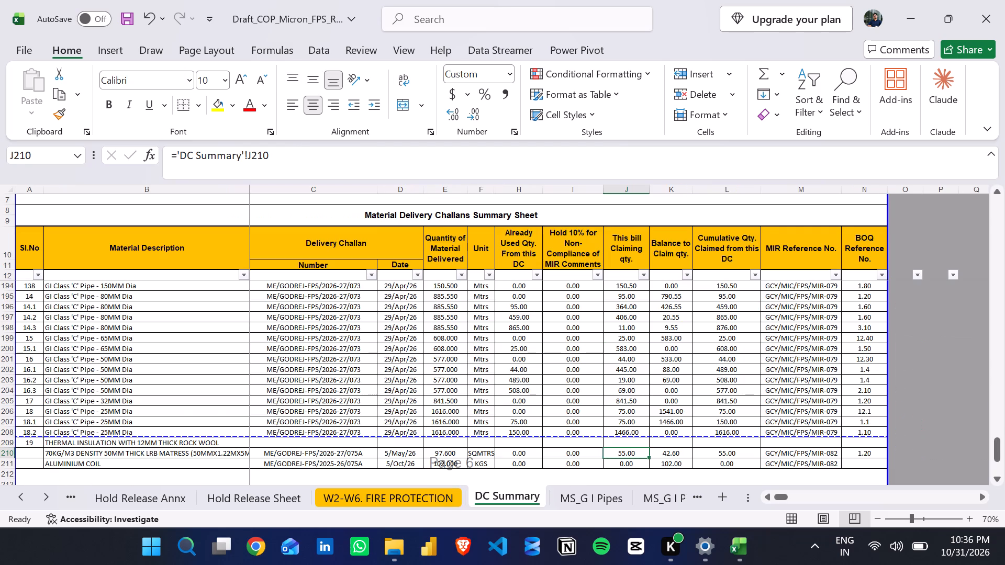
pyautogui.scroll(-1, 497, 421)
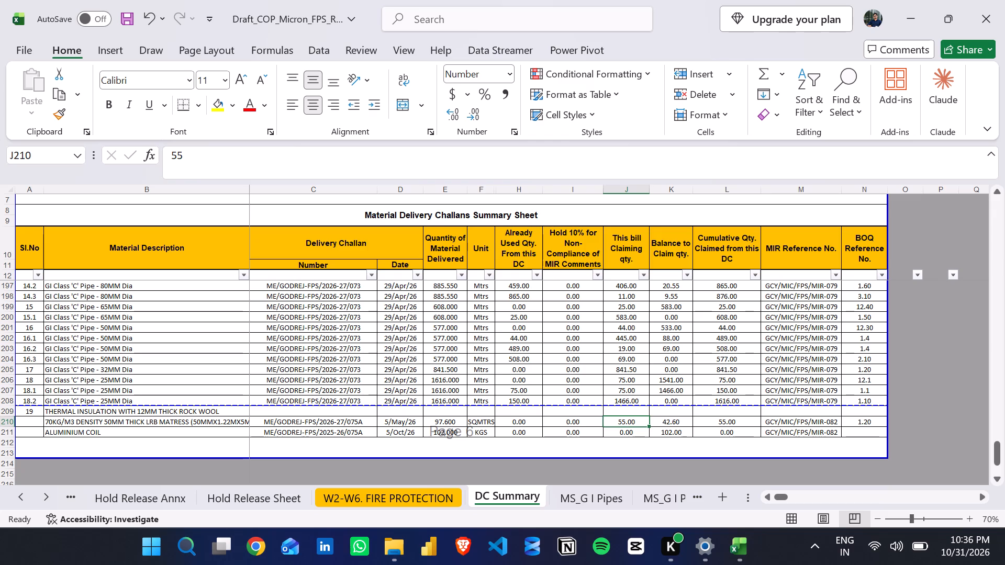
pyautogui.click(221, 105)
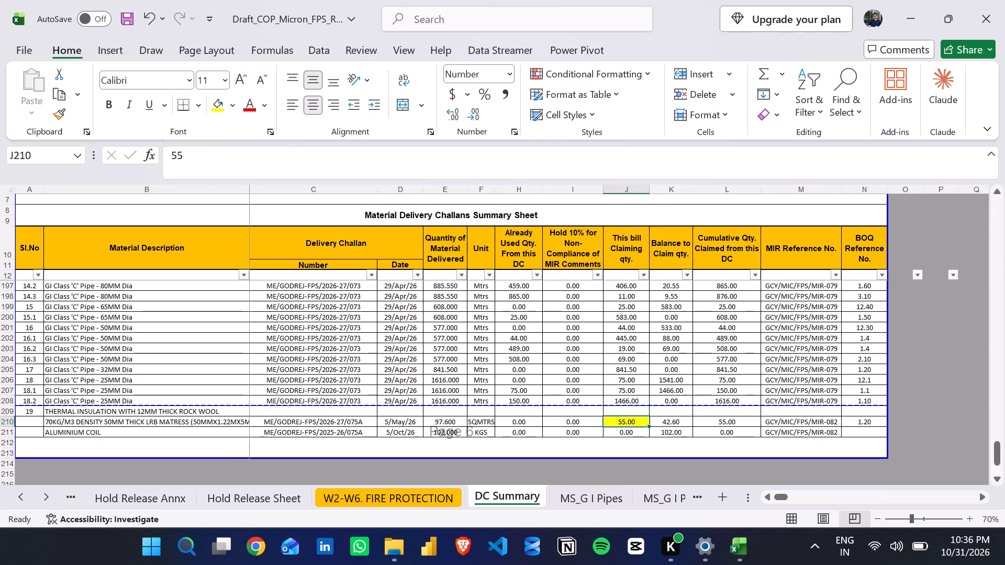
# Examine the DC Summary sheet's delivery challan entries upwards from the thermal insulation rows, checking delivered, used and claimed quantities.
pyautogui.scroll(1, 639, 419)
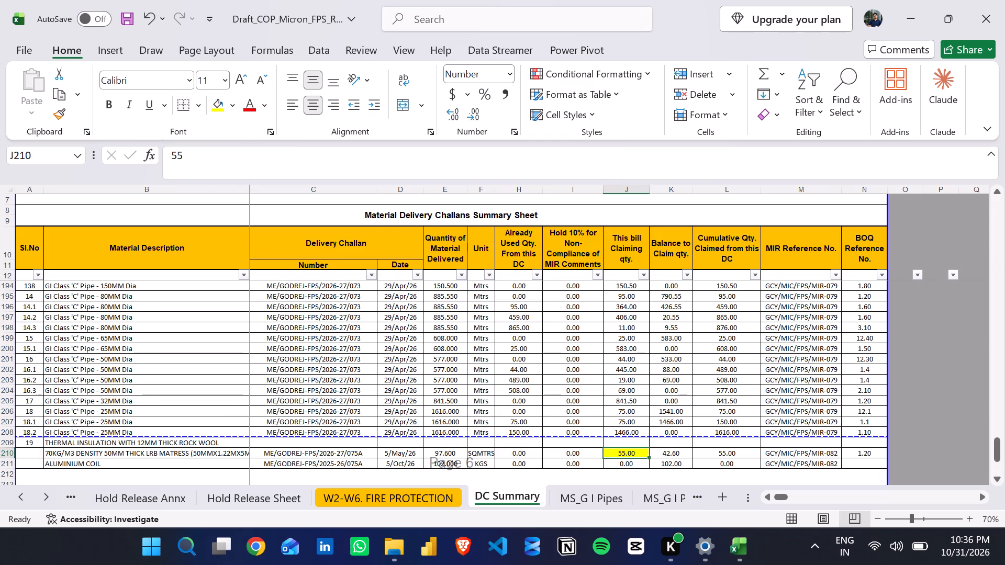
pyautogui.scroll(4, 638, 418)
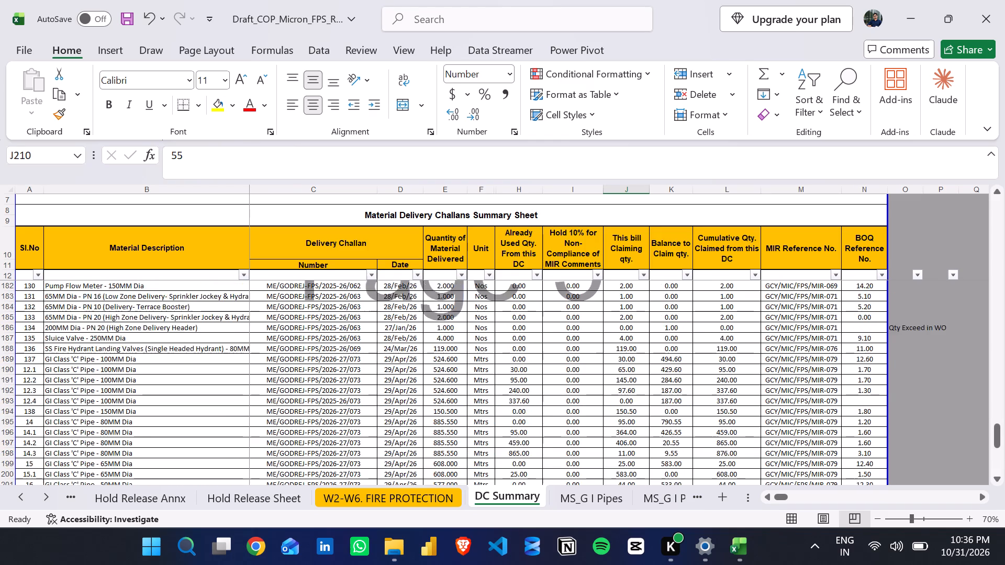
pyautogui.scroll(10, 638, 417)
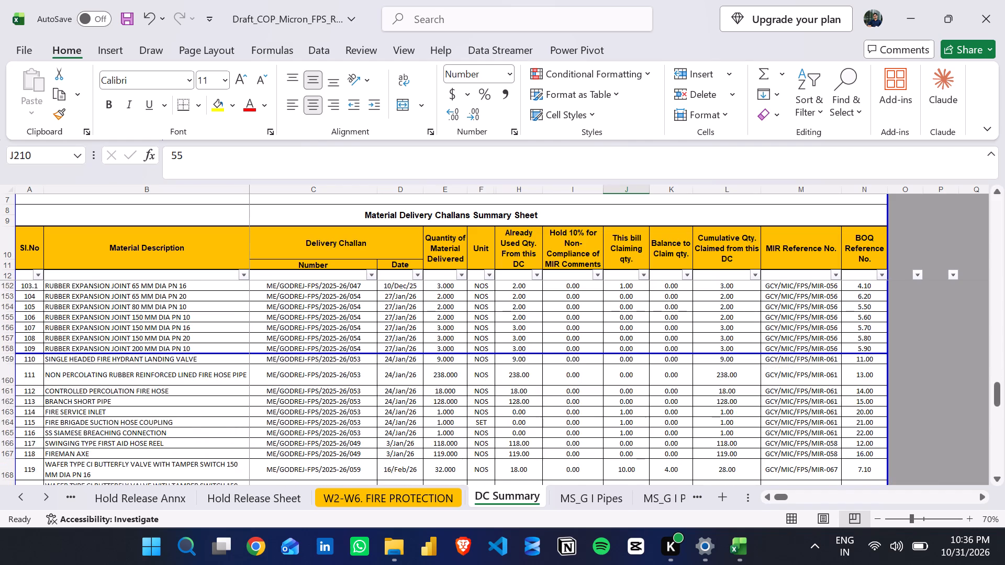
pyautogui.scroll(11, 638, 416)
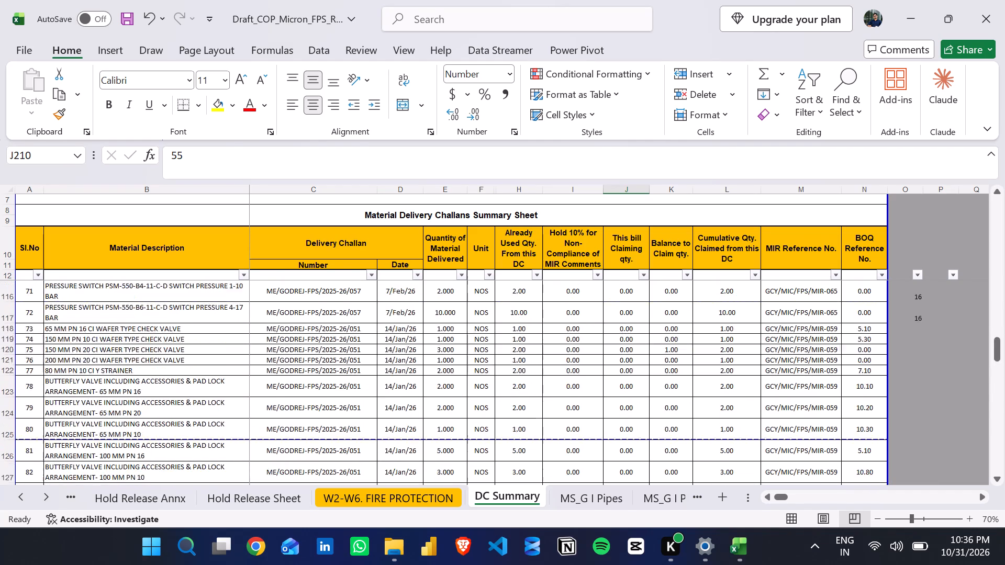
pyautogui.scroll(9, 638, 416)
# On the MS_G I Pipes sheet, move the vertical page break after the 100 MM DRAIN column out past the Remarks column.
pyautogui.click(602, 499)
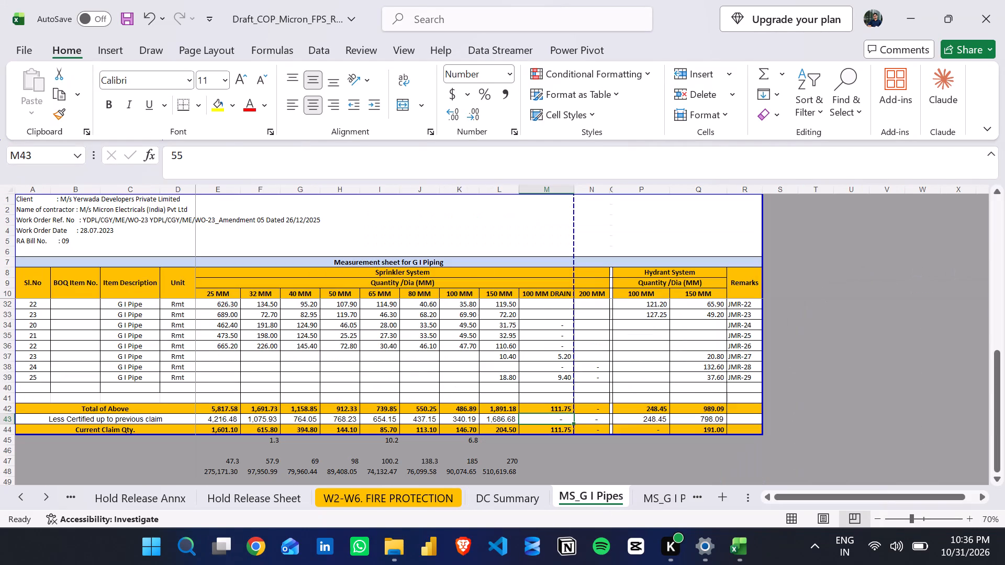
pyautogui.click(596, 369)
pyautogui.moveTo(574, 278); pyautogui.dragTo(870, 250)
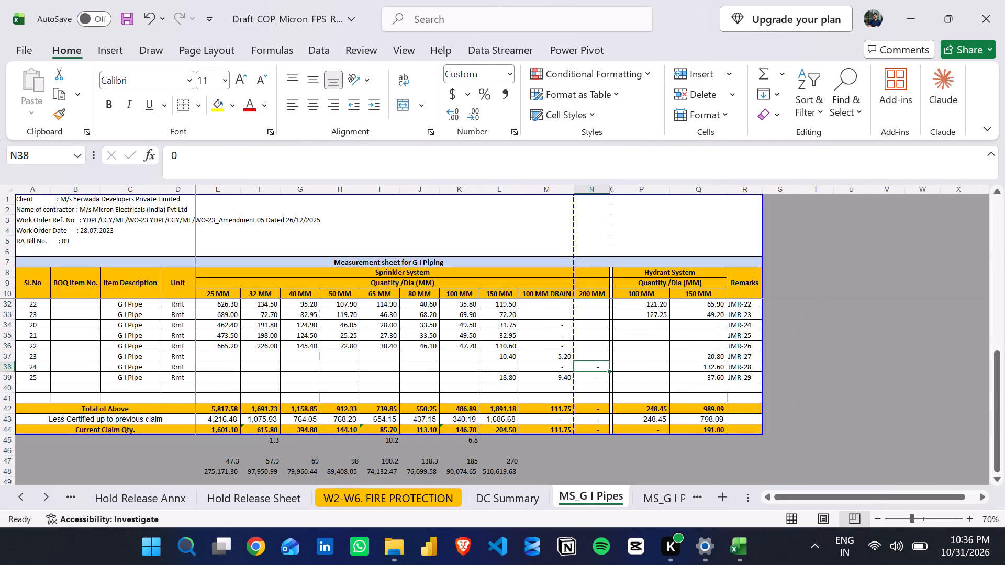
pyautogui.click(534, 308)
# Examine the G I Piping measurement sheet from the JMR-01 row down to the total and current claim quantity rows.
pyautogui.keyDown('ctrl'); pyautogui.scroll(2, 416, 344); pyautogui.keyUp('ctrl')
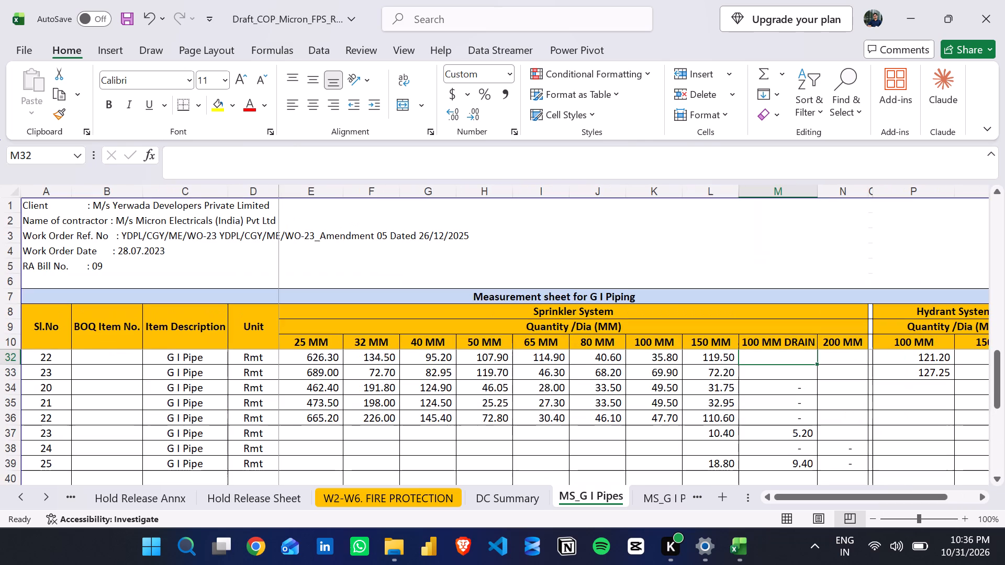
pyautogui.keyDown('ctrl'); pyautogui.scroll(-2, 415, 343); pyautogui.keyUp('ctrl')
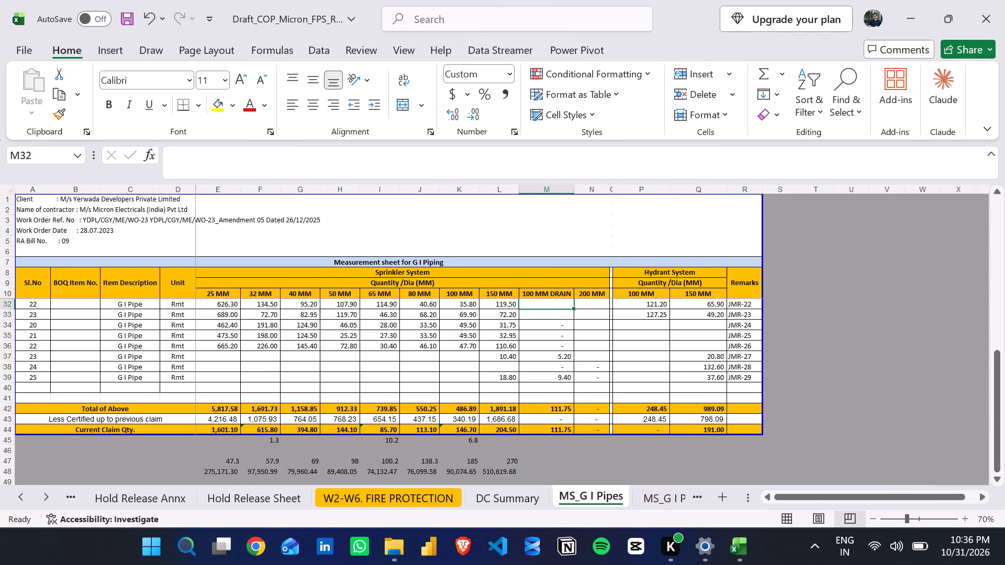
pyautogui.scroll(1, 438, 341)
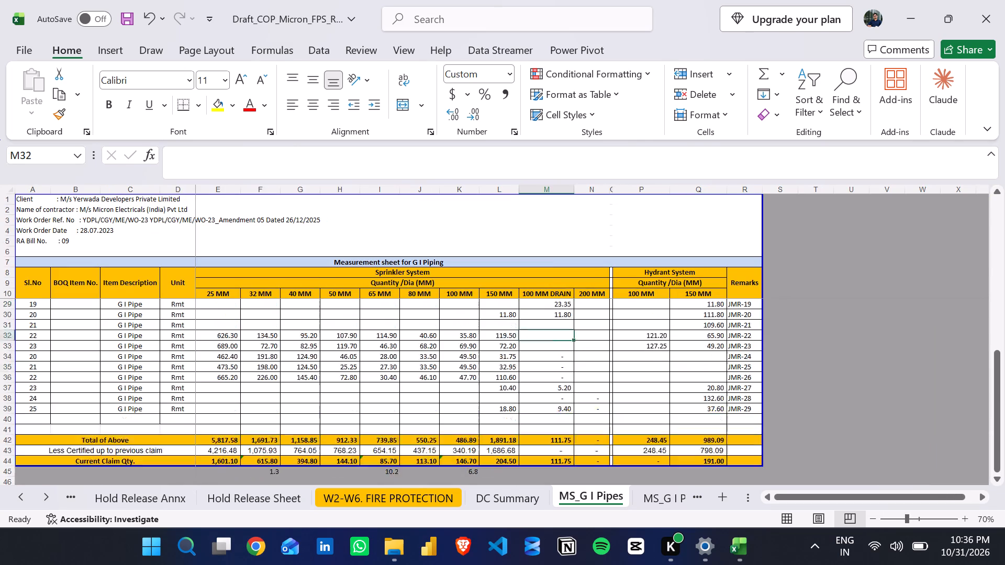
pyautogui.scroll(8, 439, 342)
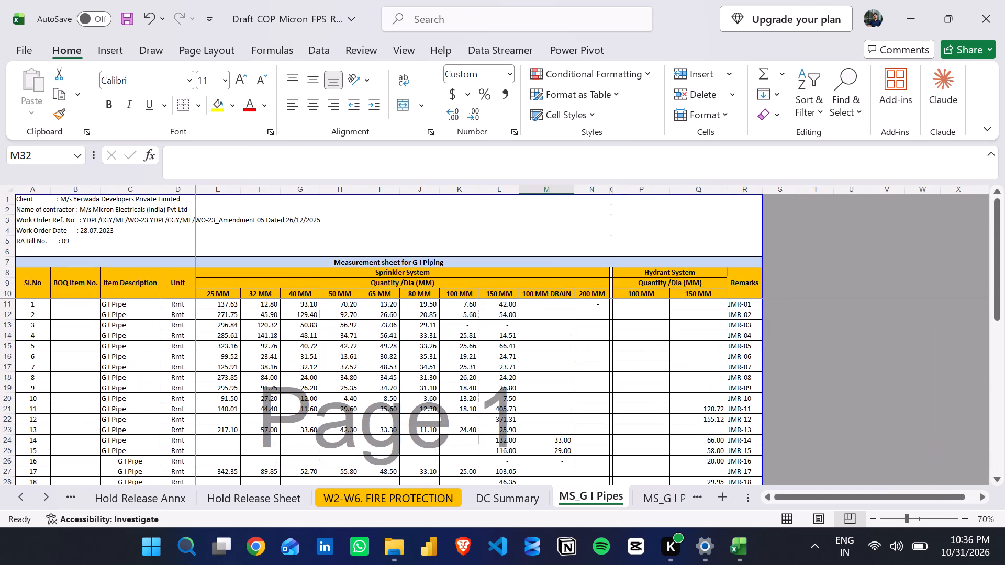
pyautogui.scroll(3, 440, 342)
pyautogui.click(280, 330)
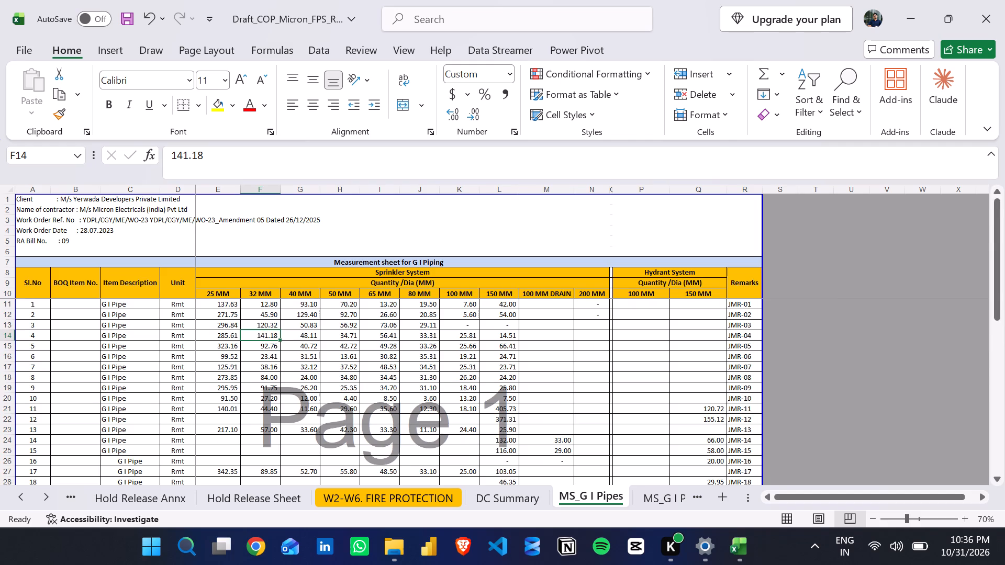
pyautogui.scroll(-7, 448, 365)
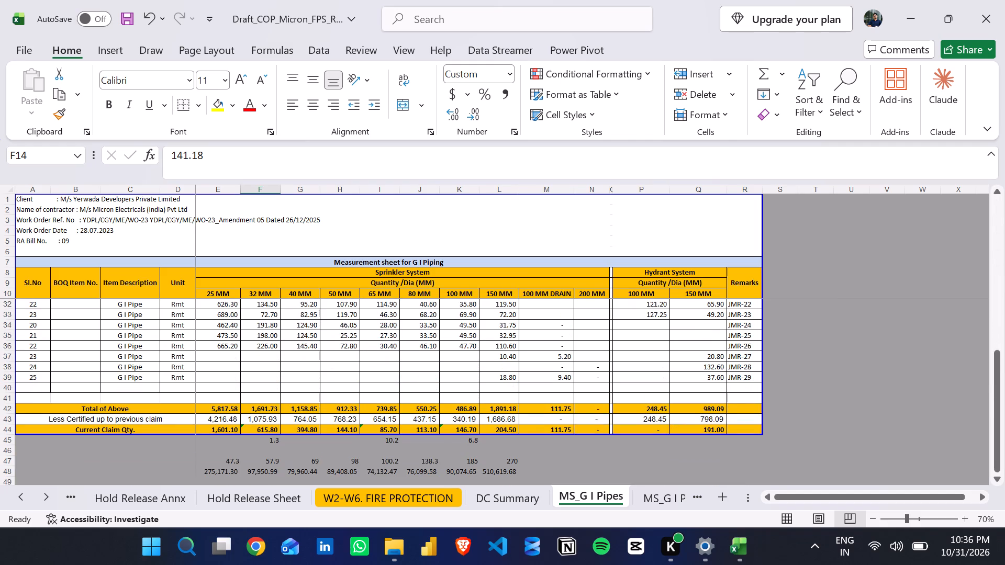
# View the MS_G I Pipe Painting1 sheet's JMR quantities, balance to claim and current bill claim rows.
pyautogui.doubleClick(44, 494)
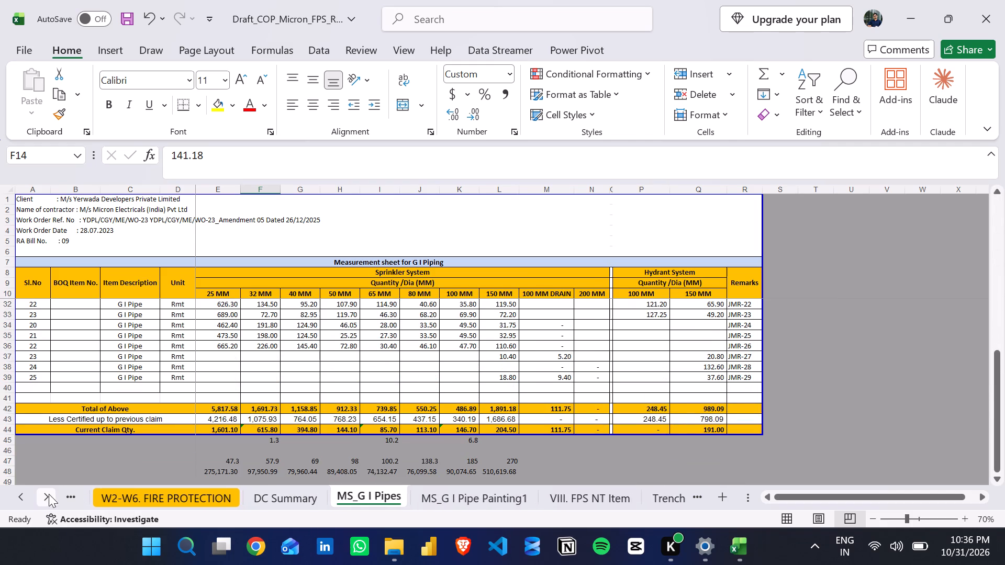
pyautogui.click(504, 492)
pyautogui.scroll(1, 495, 386)
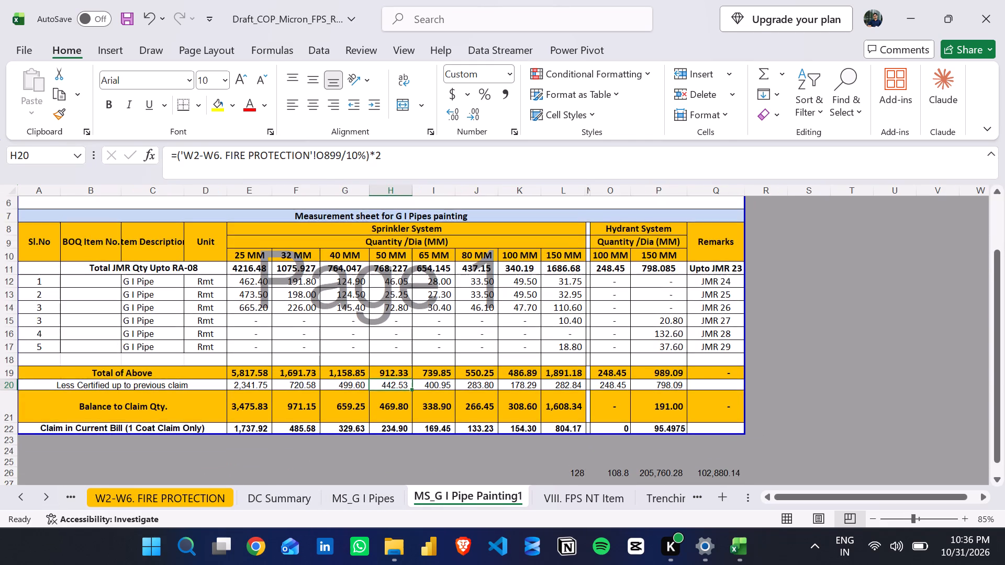
pyautogui.scroll(2, 495, 386)
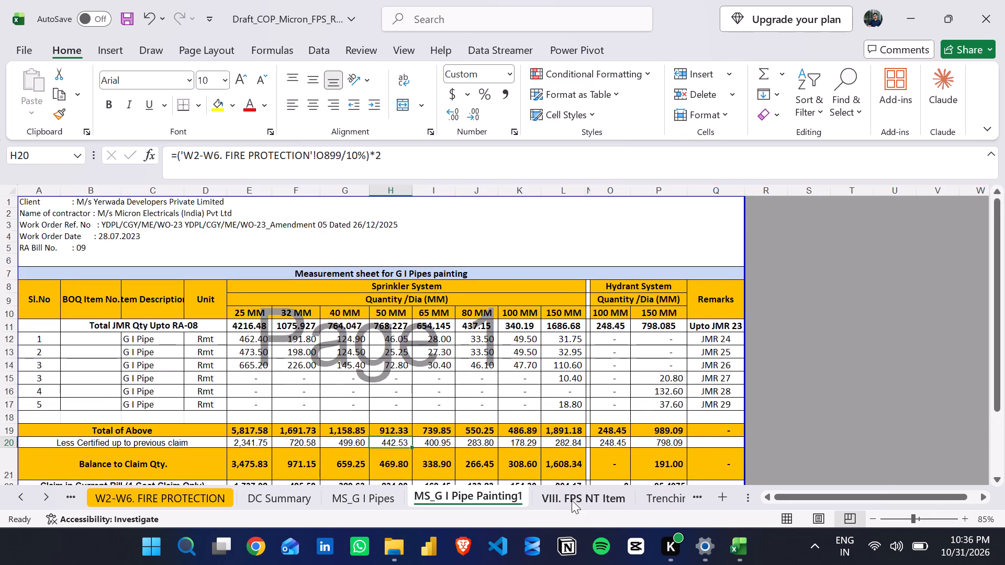
# Review the VIII. FPS NT Item abstract sheet and inspect the Fire Fighting Panel's actual received quantities for drawings, delivery and installation.
pyautogui.click(570, 499)
pyautogui.click(590, 373)
pyautogui.scroll(8, 590, 372)
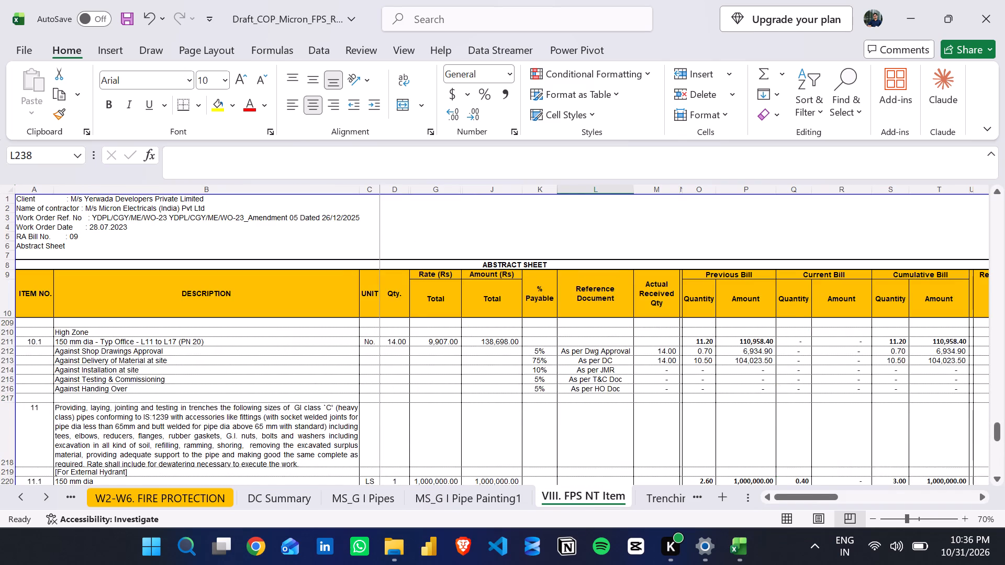
pyautogui.scroll(20, 590, 371)
pyautogui.scroll(9, 590, 371)
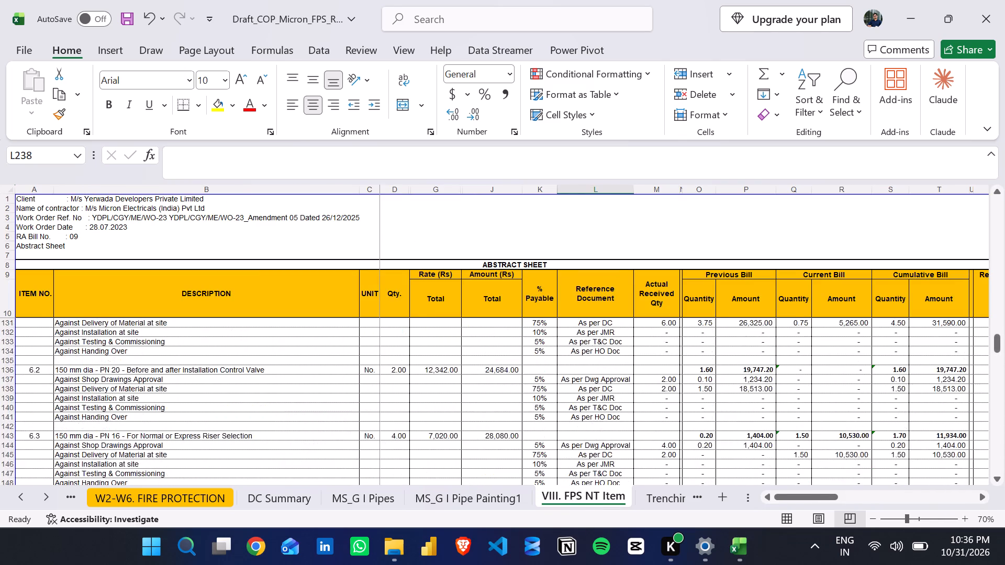
pyautogui.scroll(20, 589, 371)
pyautogui.scroll(10, 589, 371)
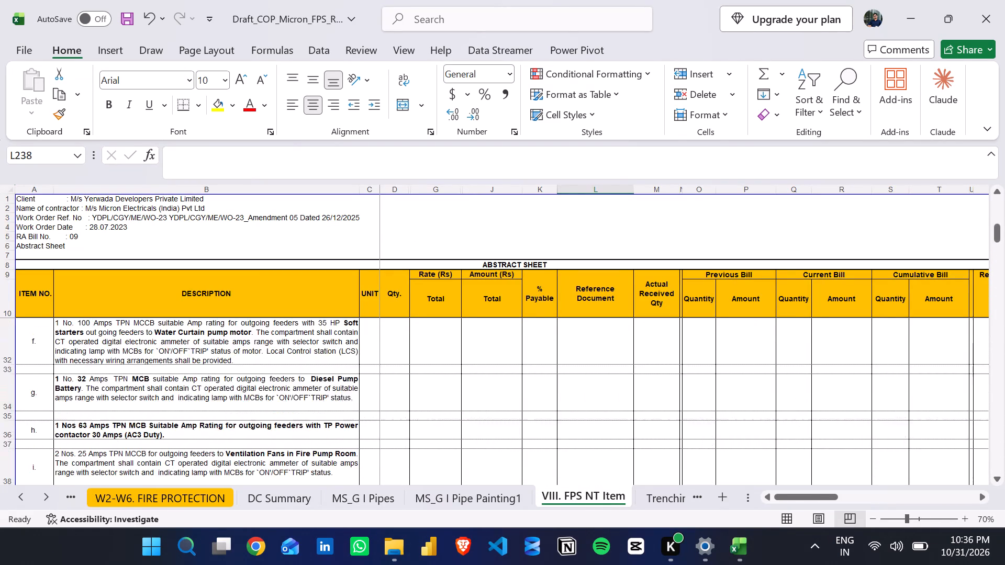
pyautogui.scroll(14, 587, 374)
pyautogui.scroll(-8, 587, 374)
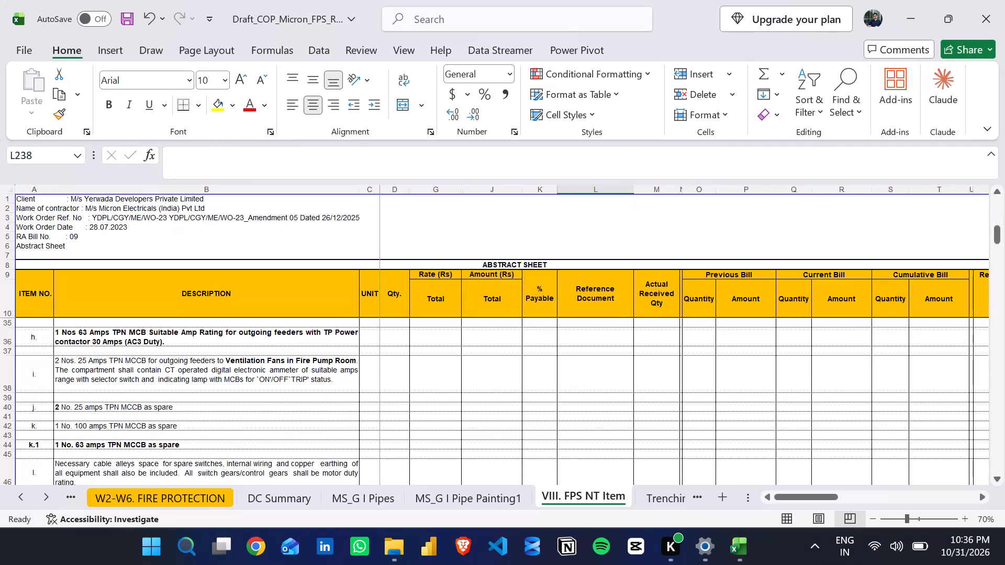
pyautogui.scroll(-5, 587, 374)
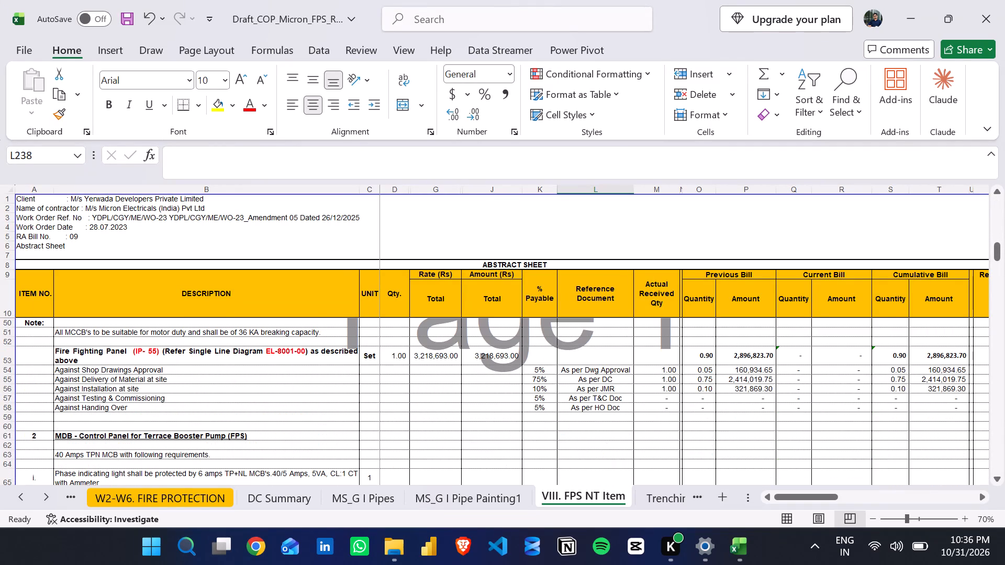
pyautogui.click(668, 388)
pyautogui.click(664, 372)
pyautogui.click(663, 379)
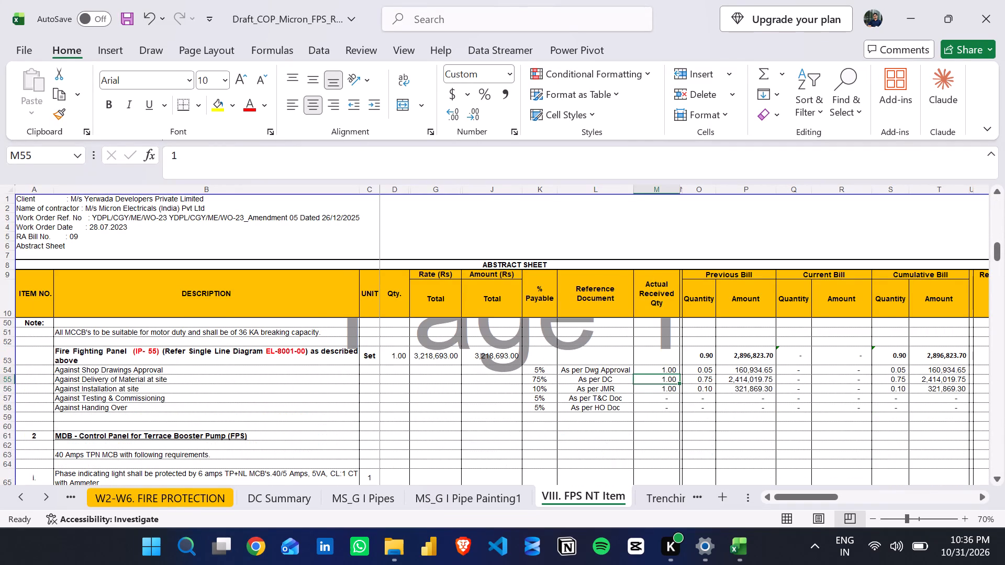
pyautogui.click(663, 389)
# Check the Trenching & Backfilling excavation measurement sheet and return to the VIII. FPS NT Item sheet.
pyautogui.click(656, 504)
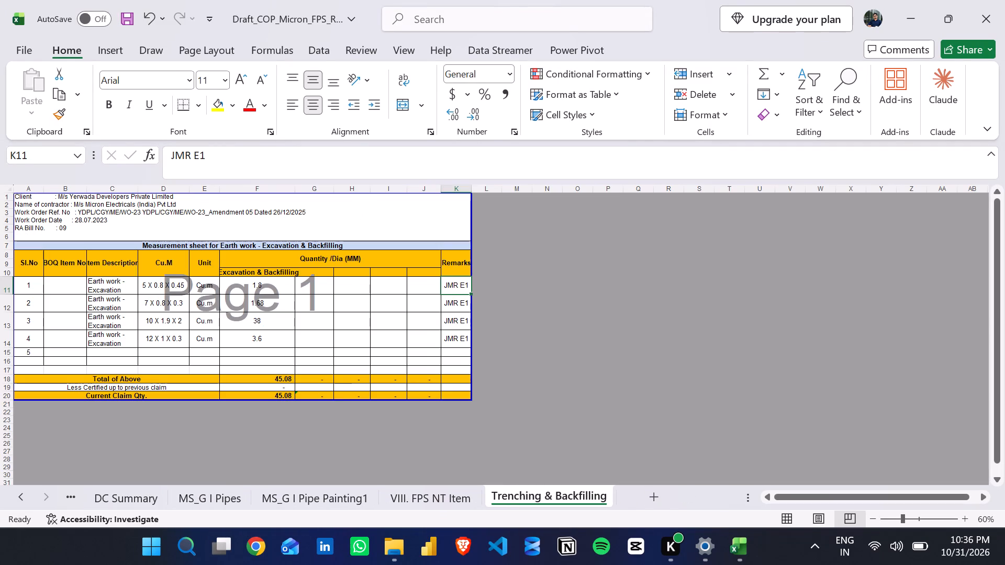
pyautogui.click(150, 348)
pyautogui.click(422, 337)
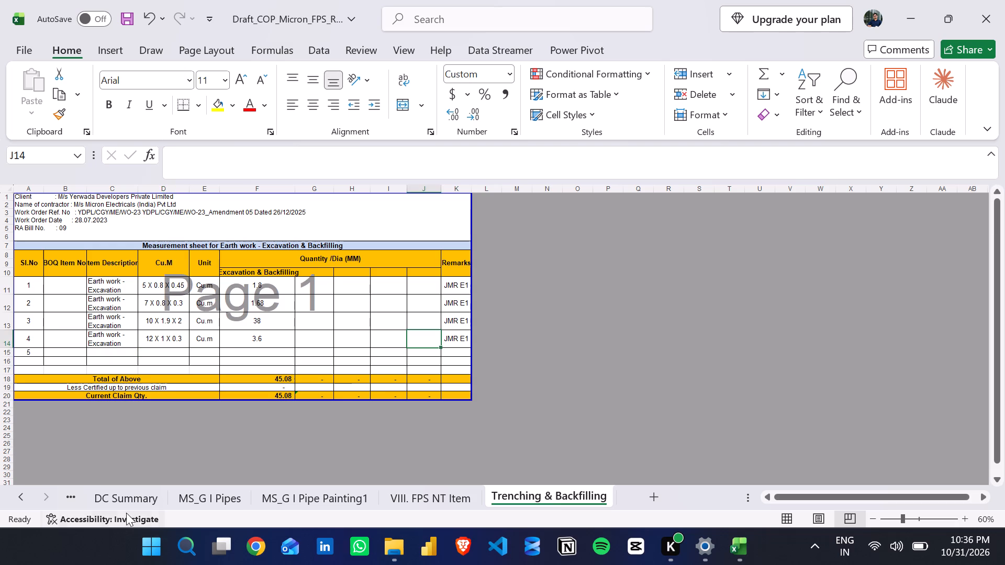
pyautogui.click(51, 498)
pyautogui.click(443, 489)
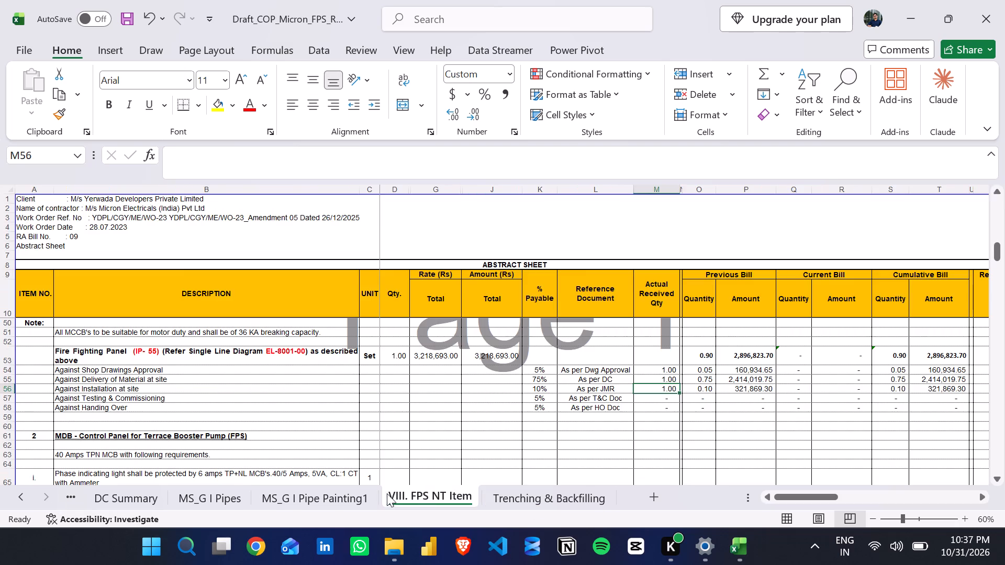
# Examine the total and current claim quantity rows across the pipe sizes on the MS_G I Pipes sheet.
pyautogui.click(355, 492)
pyautogui.click(224, 498)
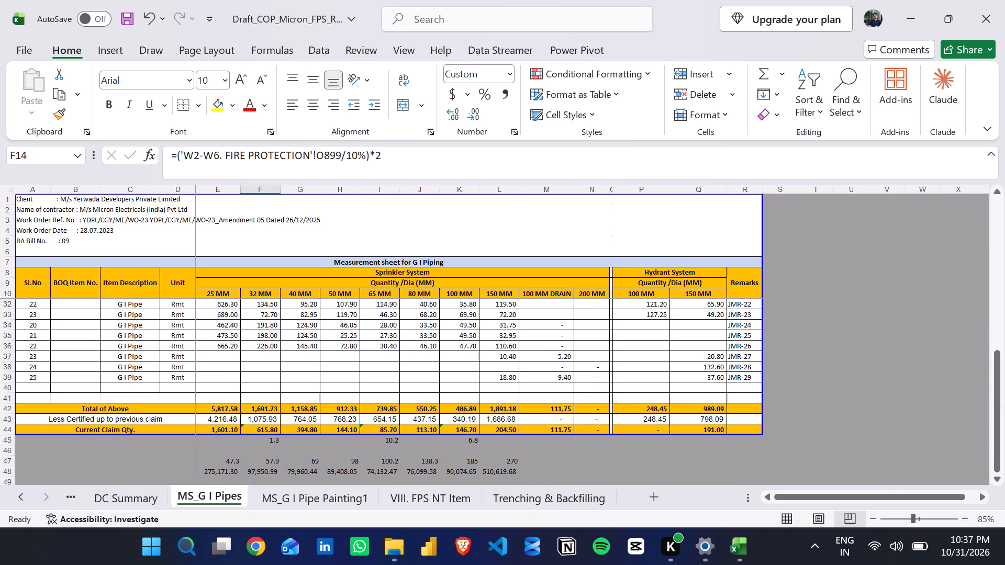
pyautogui.click(659, 355)
pyautogui.press('Down')
pyautogui.press('Down')
pyautogui.press('Down')
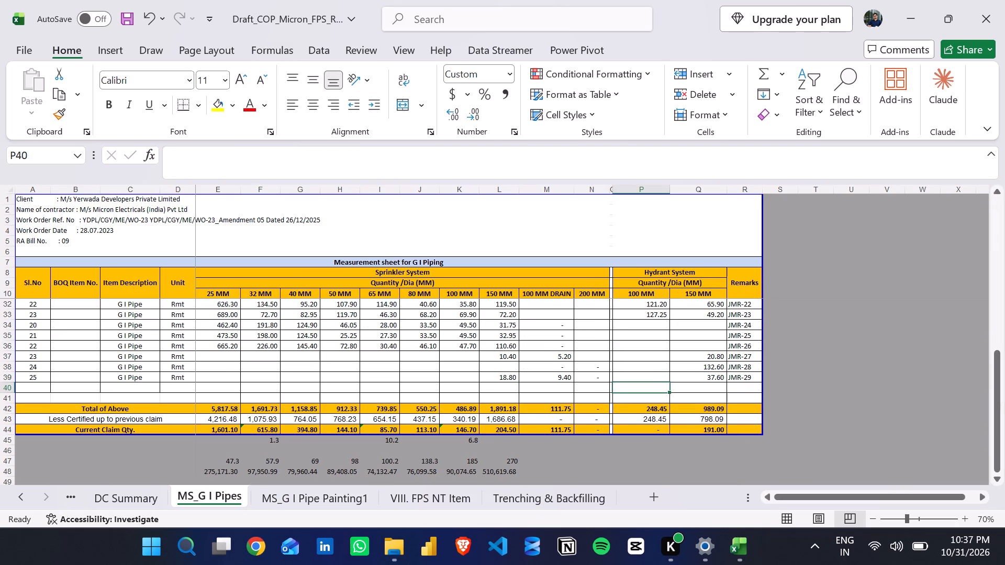
pyautogui.press('Left')
pyautogui.press('Left')
pyautogui.press('Left')
pyautogui.press('Left')
pyautogui.press('Down')
pyautogui.press('Down')
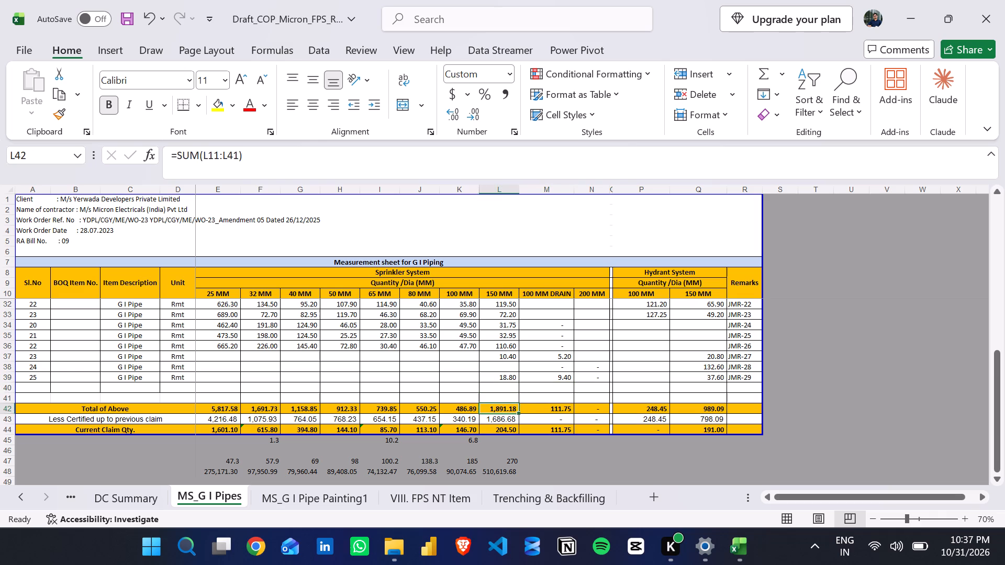
pyautogui.press('Down')
pyautogui.press('Down')
pyautogui.press('Left')
pyautogui.press('Left')
pyautogui.press('Left')
pyautogui.press('Left')
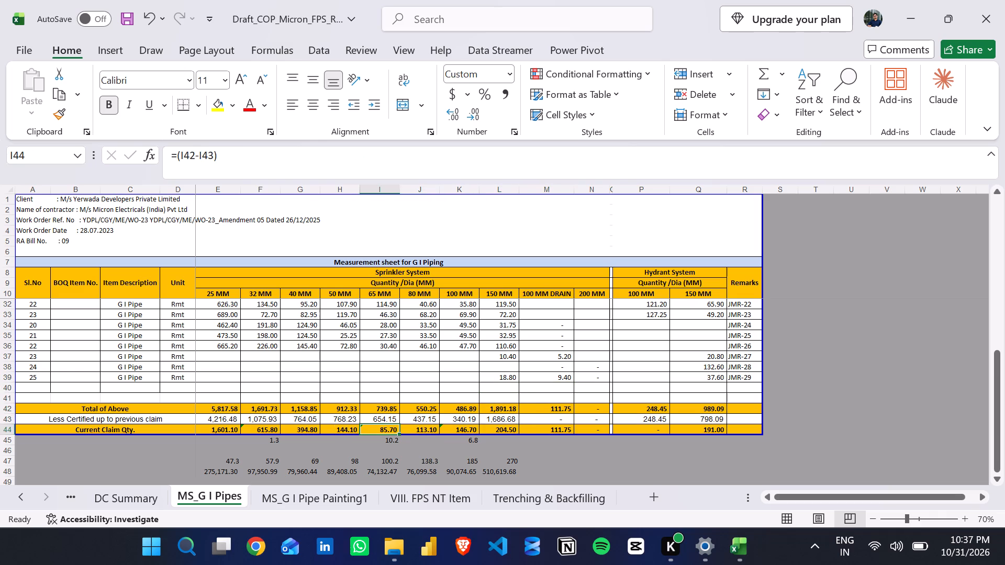
# Inspect the Less Certified up to previous claim formulas for the 25 mm to 80 mm sprinkler pipes.
pyautogui.press('Left')
pyautogui.press('Left')
pyautogui.press('Left')
pyautogui.press('Up')
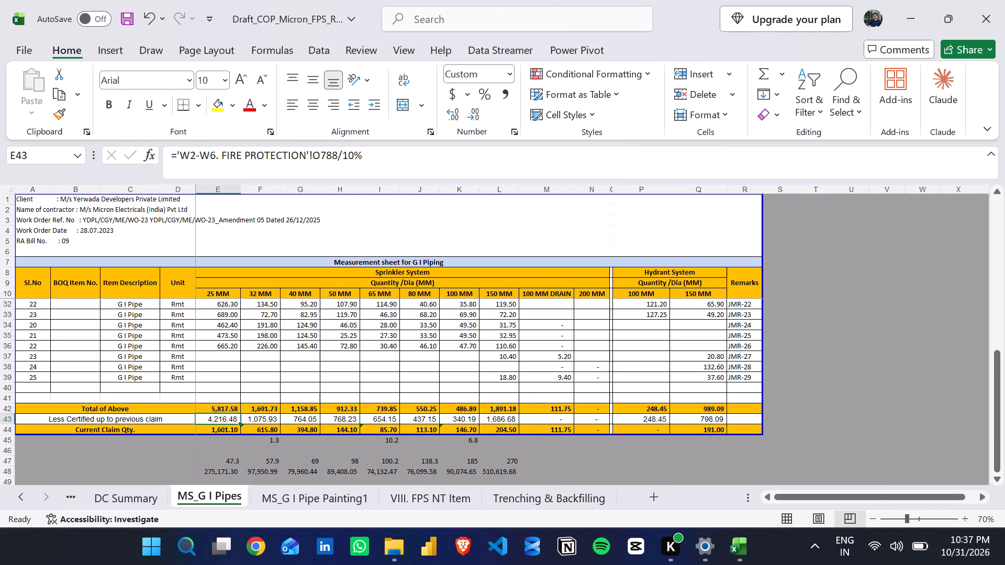
pyautogui.press('Right')
pyautogui.press('Right')
pyautogui.press('Right')
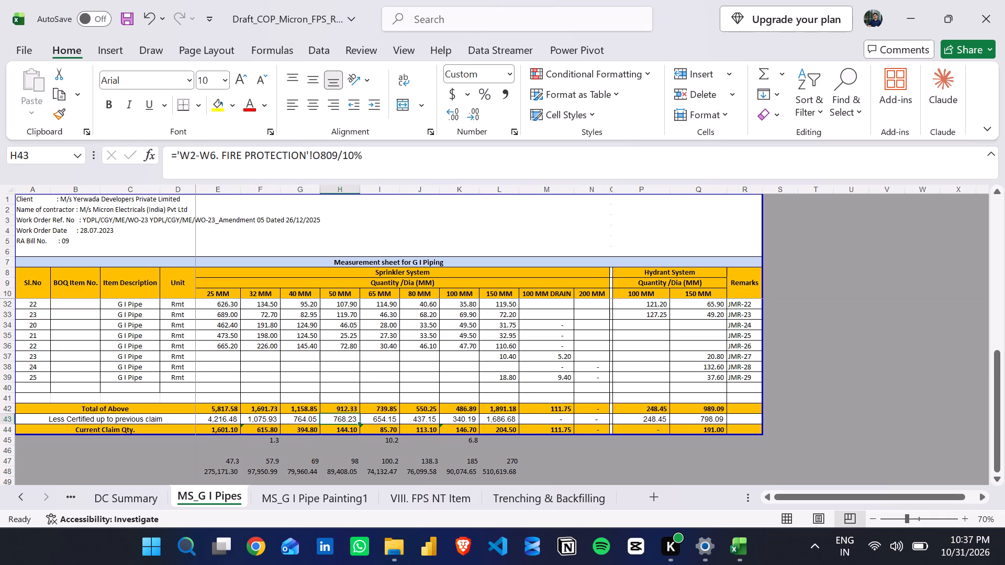
pyautogui.press('Right')
pyautogui.press('Right')
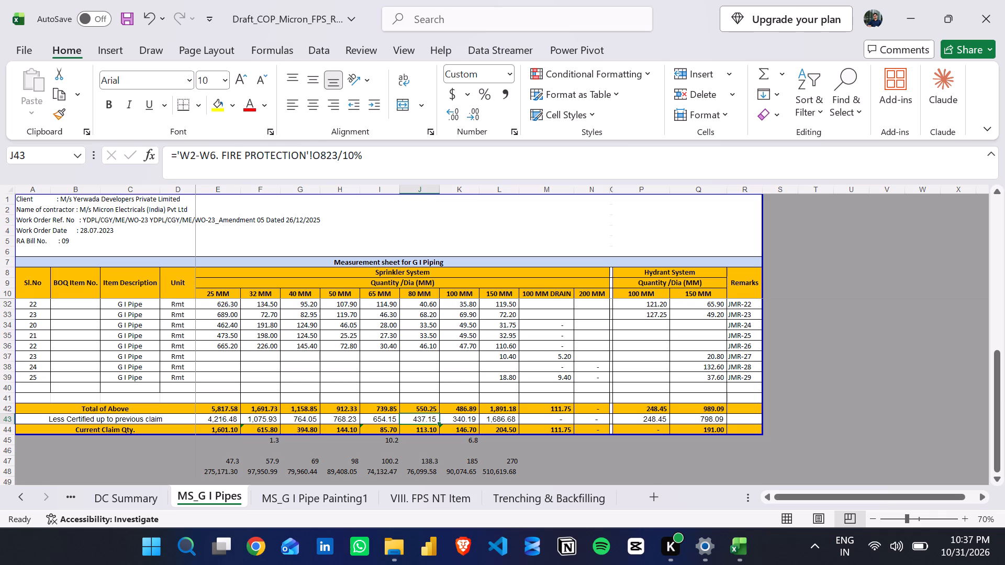
# Filter the DC Summary sheet's Material Description column to entries containing 100mm.
pyautogui.click(114, 502)
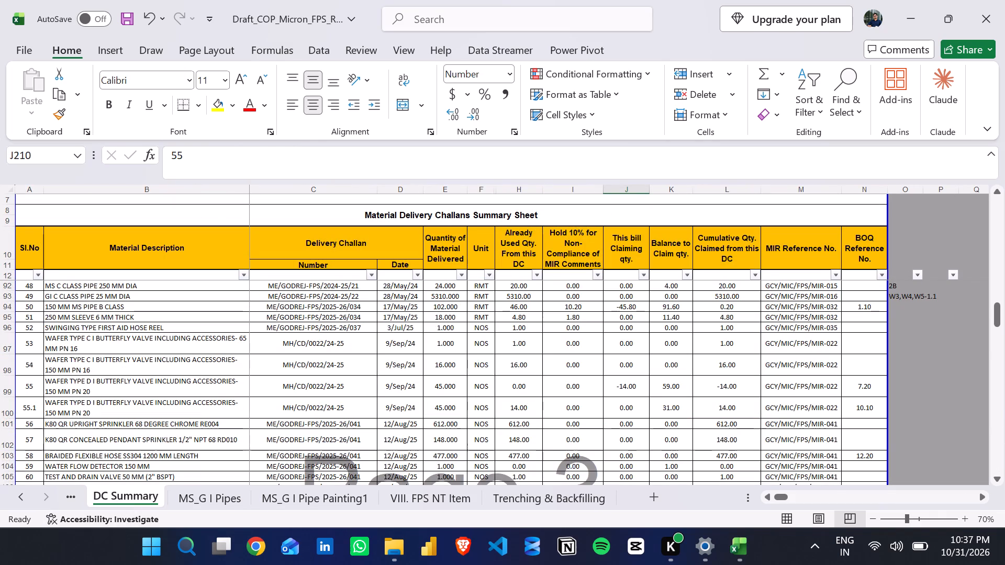
pyautogui.scroll(-2, 334, 349)
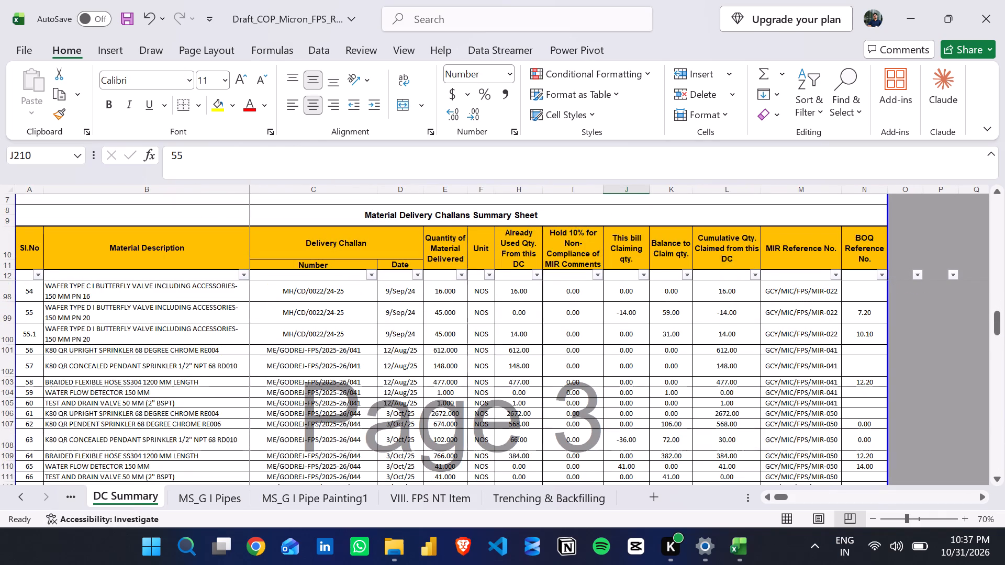
pyautogui.click(238, 269)
pyautogui.click(241, 274)
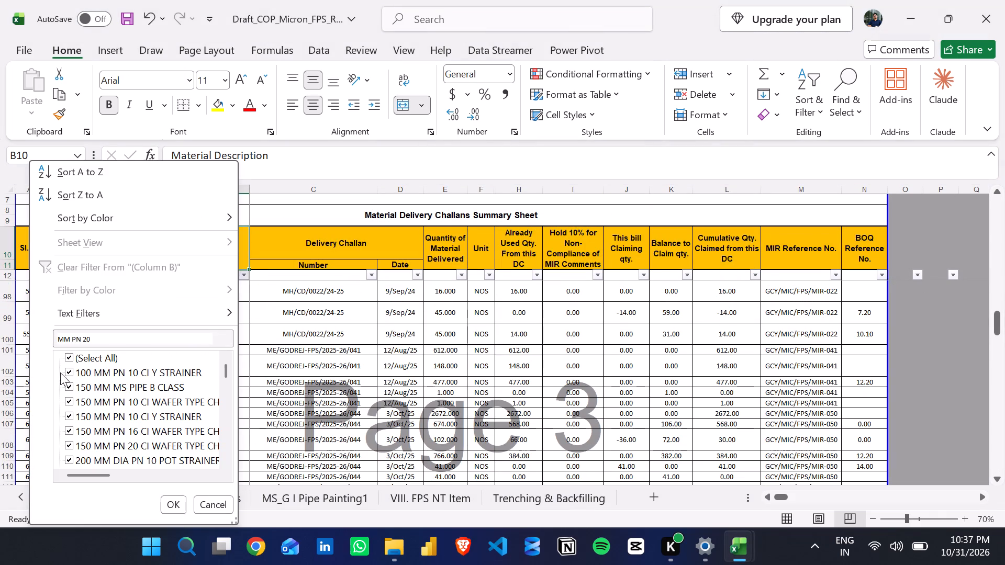
pyautogui.click(86, 364)
pyautogui.click(86, 364)
pyautogui.click(87, 340)
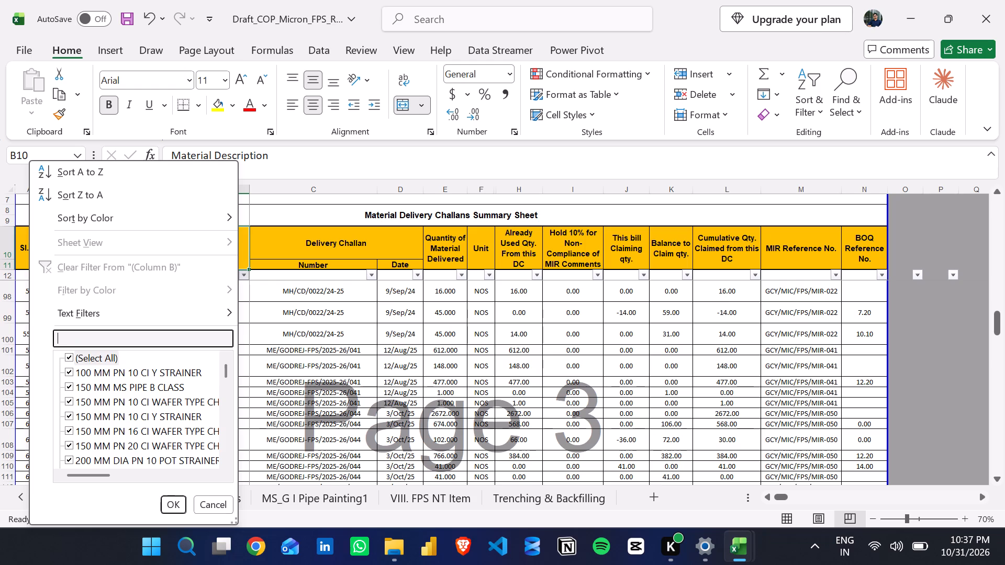
pyautogui.write('100')
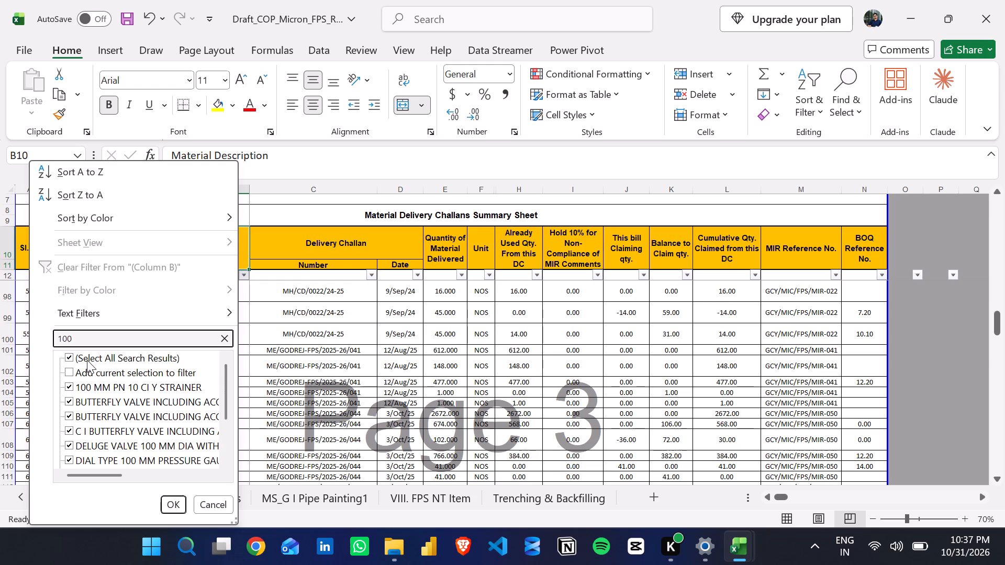
pyautogui.write('mm')
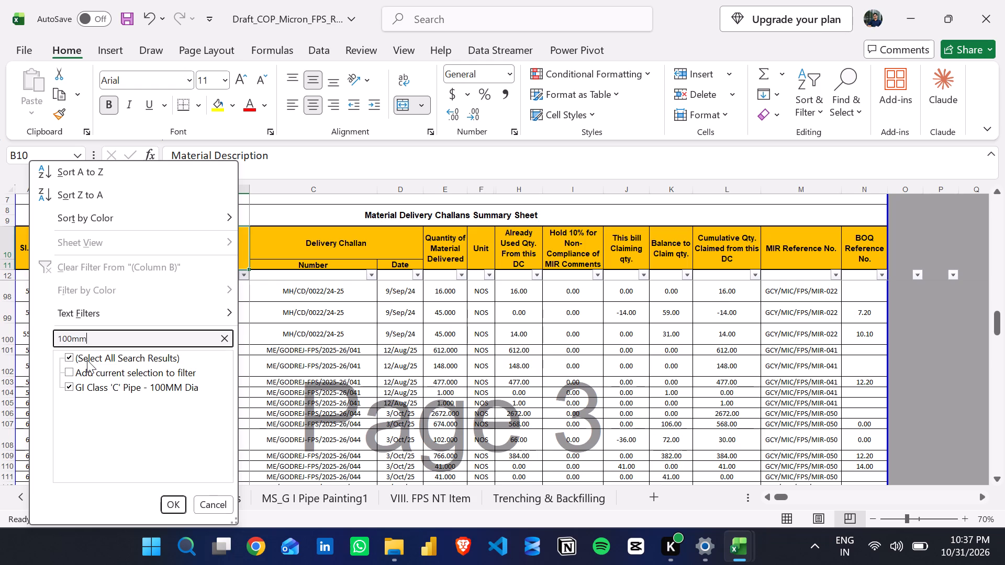
pyautogui.click(176, 503)
pyautogui.scroll(3, 502, 357)
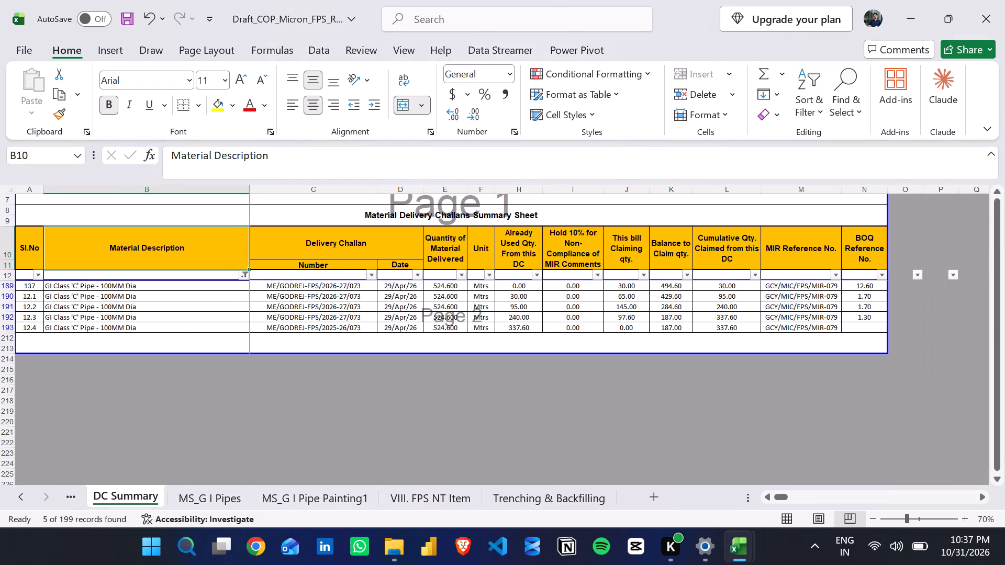
# Review the filtered 100MM GI Class 'C' Pipe rows' MIR reference, delivered quantities and already used quantities.
pyautogui.click(788, 288)
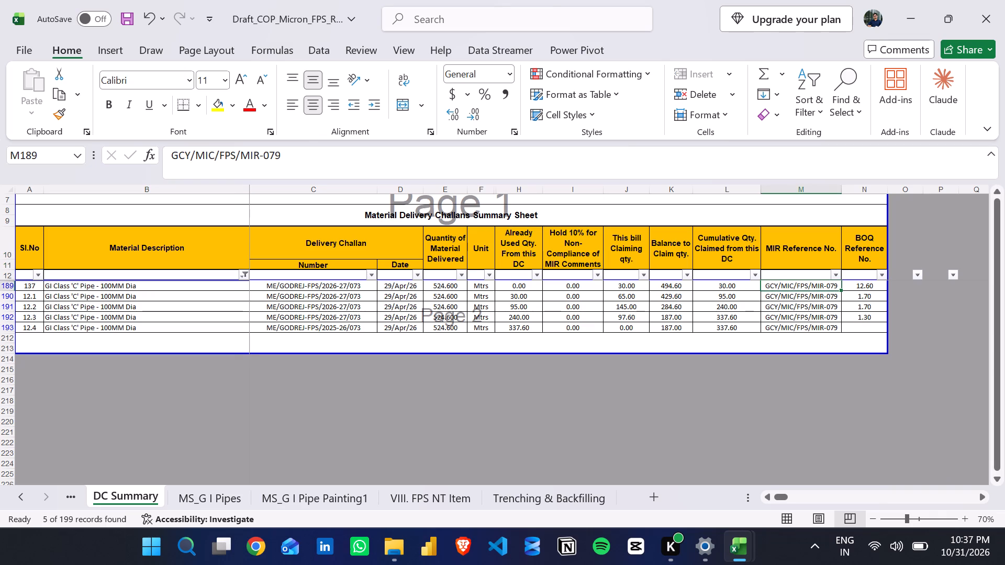
pyautogui.click(440, 289)
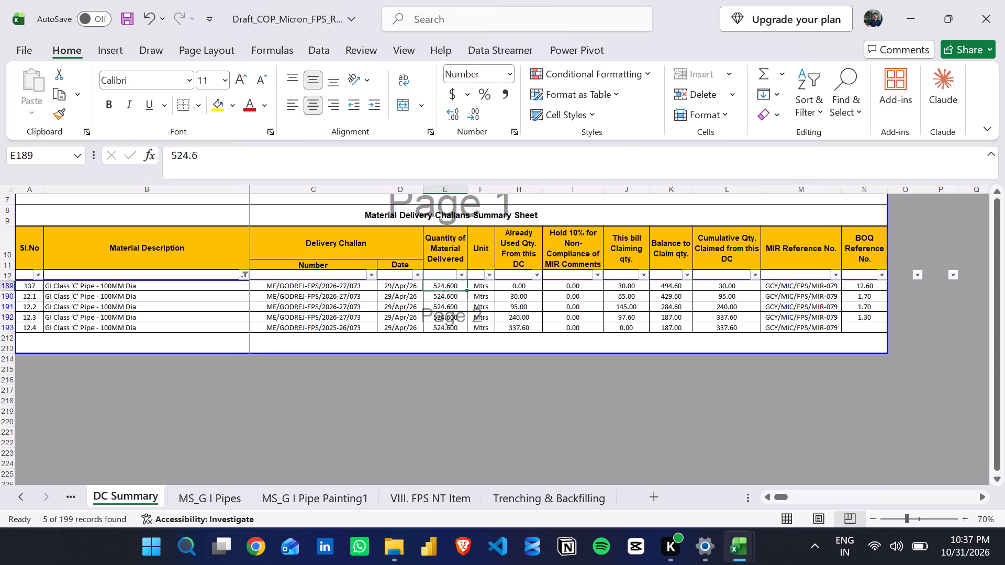
pyautogui.keyDown('shift'); pyautogui.click(455, 324); pyautogui.keyUp('shift')
pyautogui.click(464, 355)
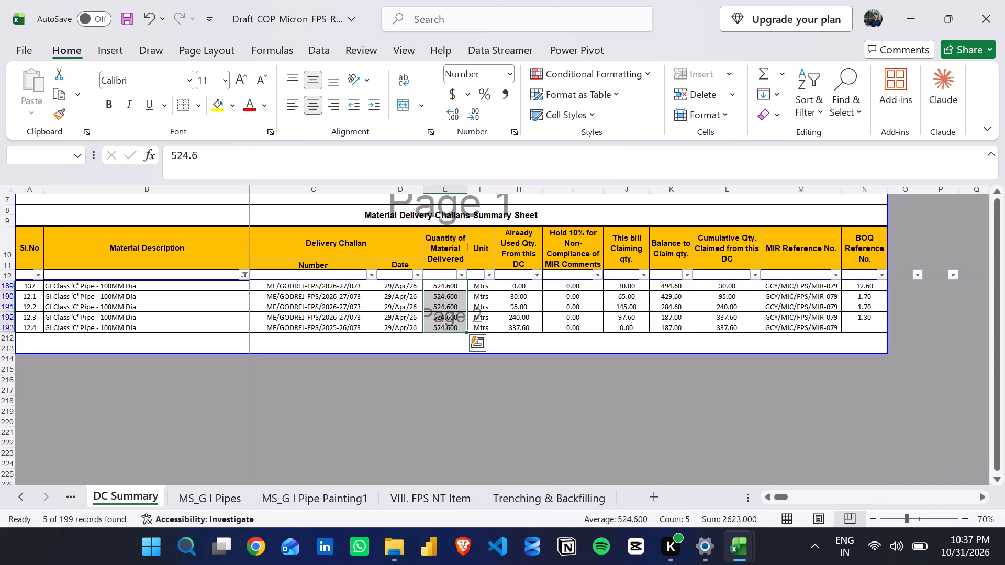
pyautogui.click(724, 374)
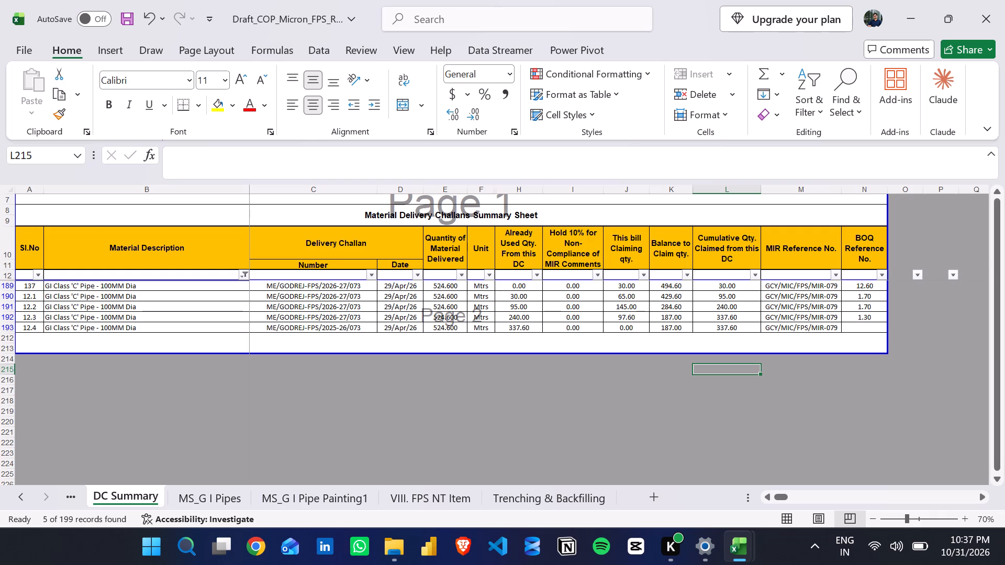
pyautogui.click(342, 311)
pyautogui.click(548, 289)
pyautogui.click(527, 313)
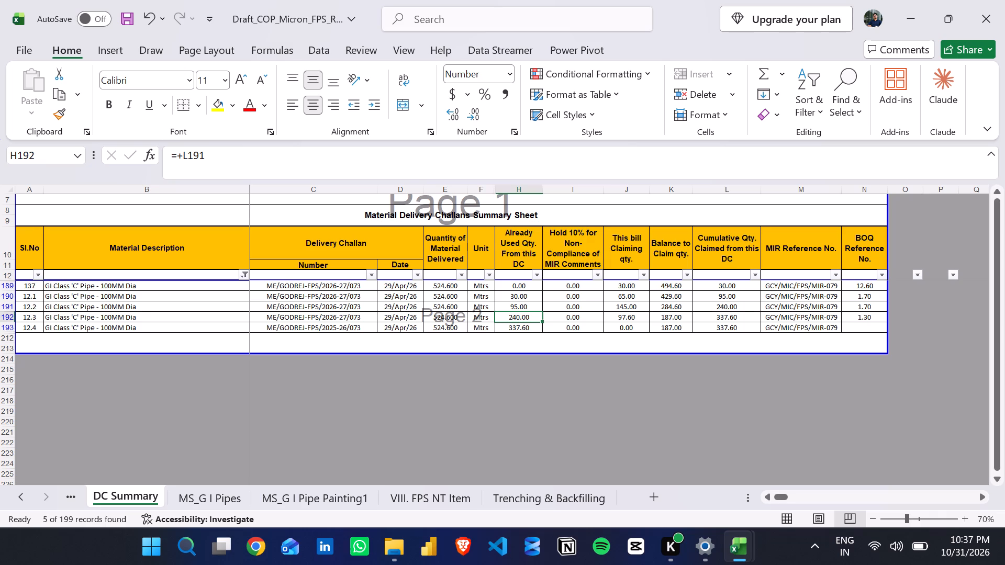
# Trace row 12.2's BOQ reference to its delivery quantity in W2-W6. FIRE PROTECTION and back, and highlight its This bill claiming qty. yellow.
pyautogui.click(864, 308)
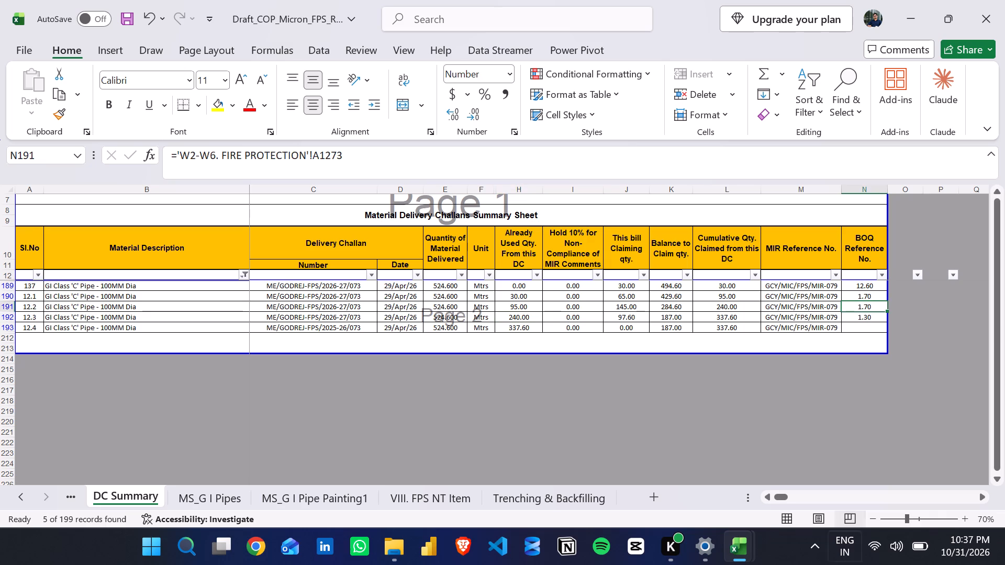
pyautogui.hotkey('ctrl', '[')
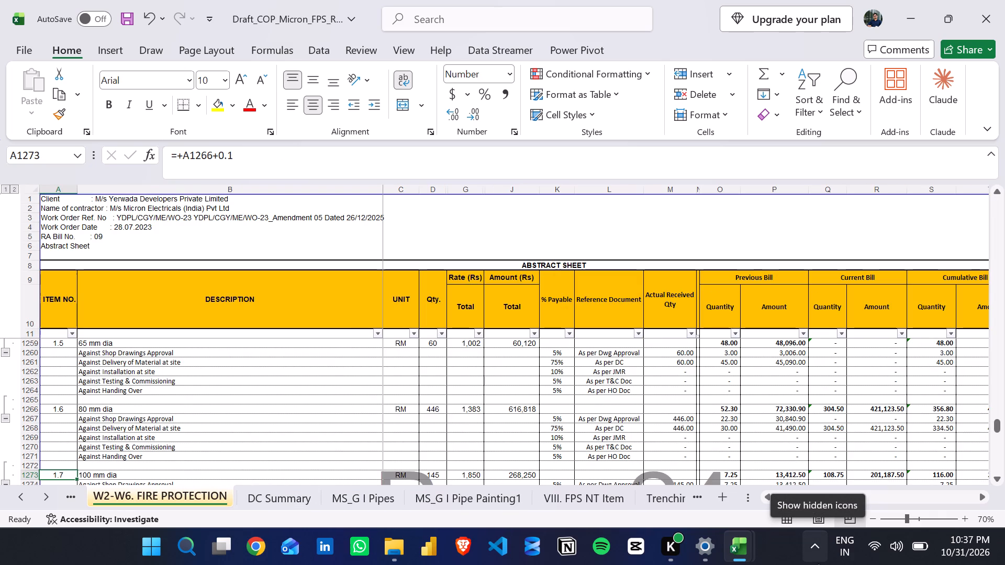
pyautogui.scroll(-1, 561, 415)
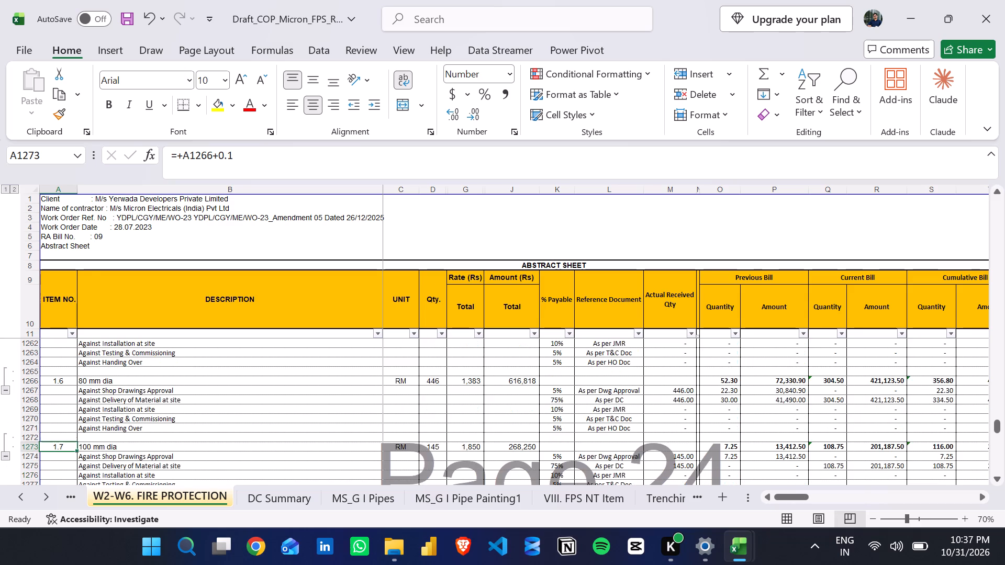
pyautogui.scroll(-1, 561, 415)
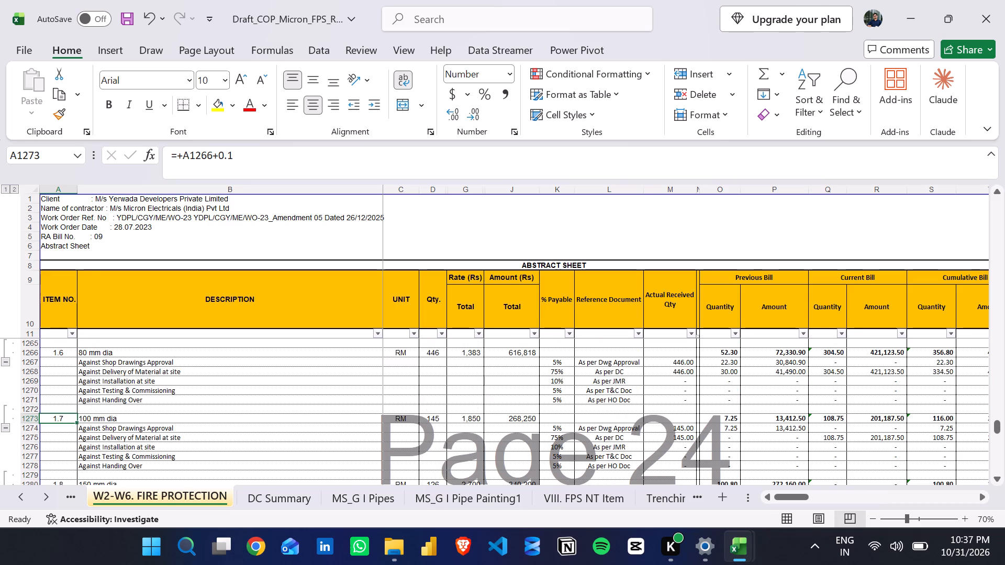
pyautogui.hotkey('shift', 'space')
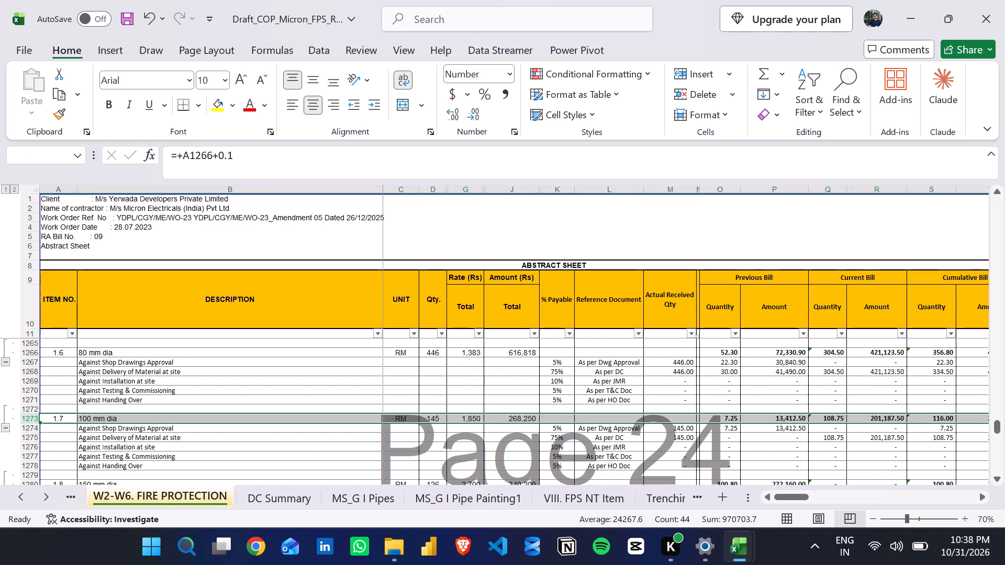
pyautogui.click(677, 441)
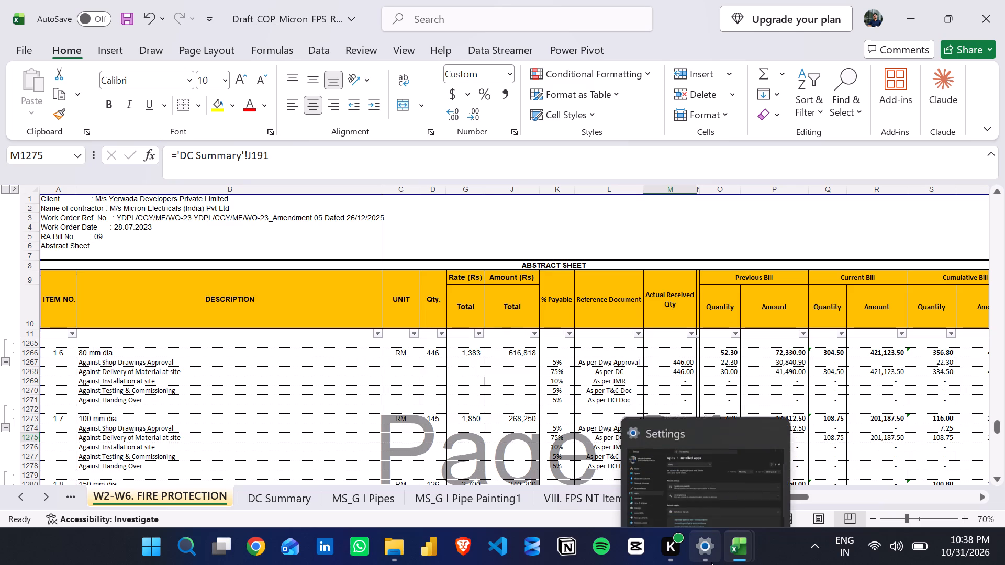
pyautogui.hotkey('ctrl', '[')
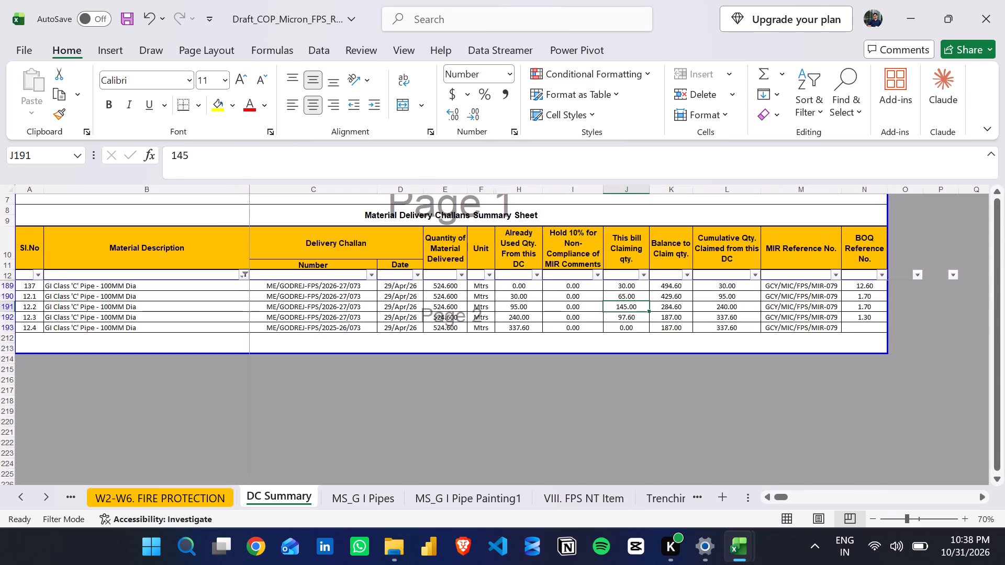
pyautogui.click(215, 106)
# Trace row 137's BOQ reference to its delivery quantity in W2-W6. FIRE PROTECTION and back, and highlight its This bill claiming qty. yellow.
pyautogui.click(638, 286)
pyautogui.click(874, 284)
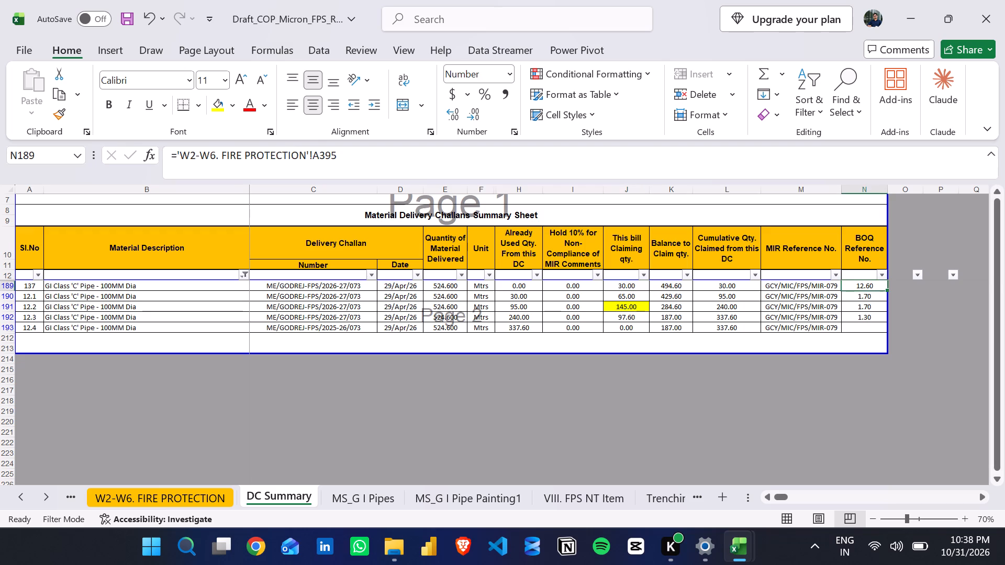
pyautogui.hotkey('ctrl', '[')
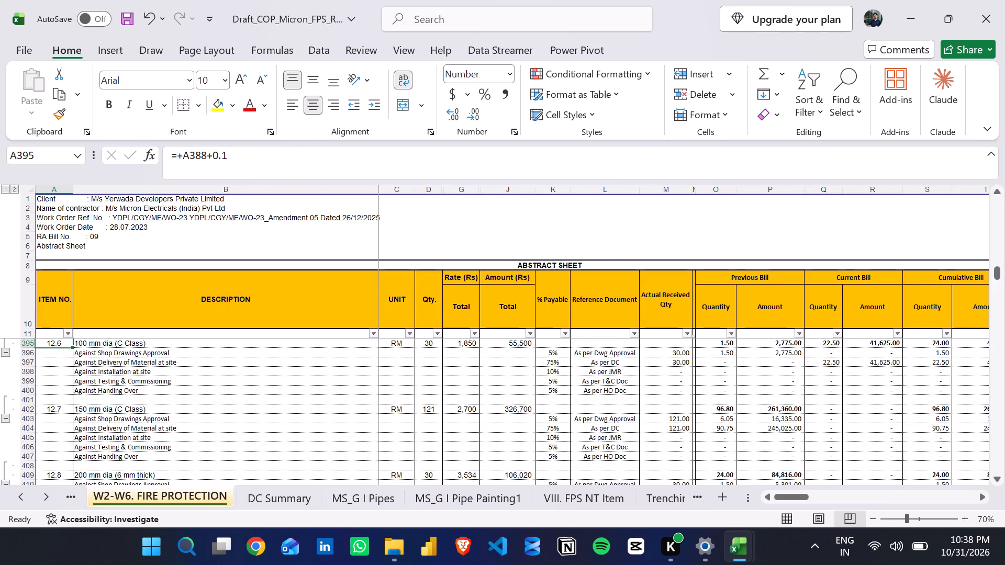
pyautogui.click(664, 363)
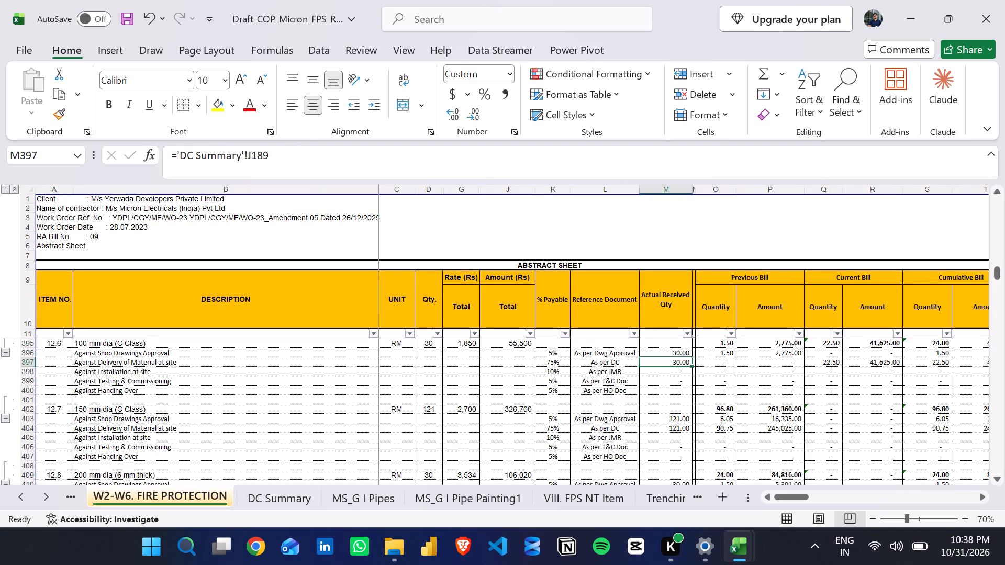
pyautogui.hotkey('ctrl', '[')
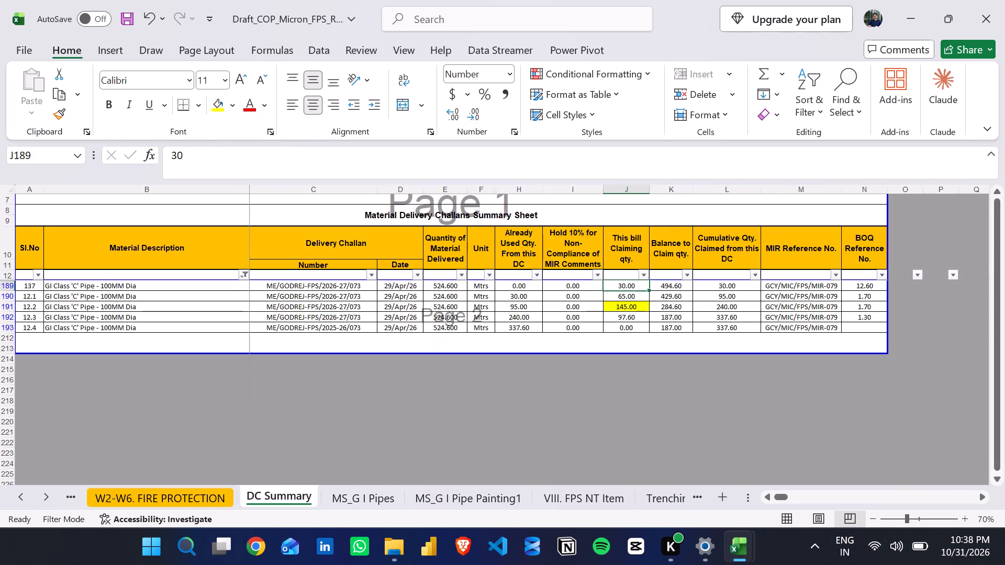
pyautogui.click(217, 106)
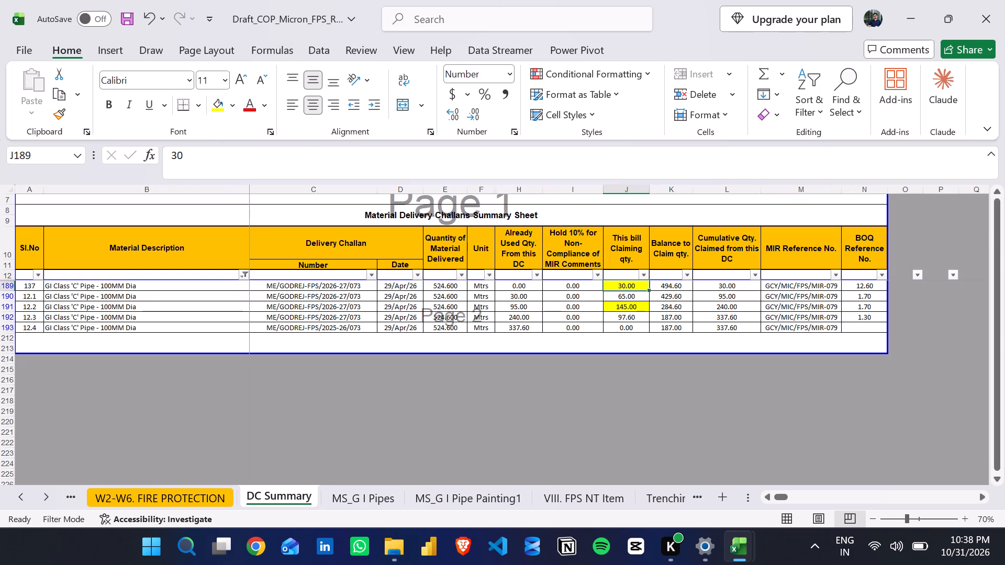
# Trace row 12.1's BOQ reference to its delivery quantity in W2-W6. FIRE PROTECTION and back, and highlight its This bill claiming qty. yellow.
pyautogui.click(867, 298)
pyautogui.hotkey('ctrl', '[')
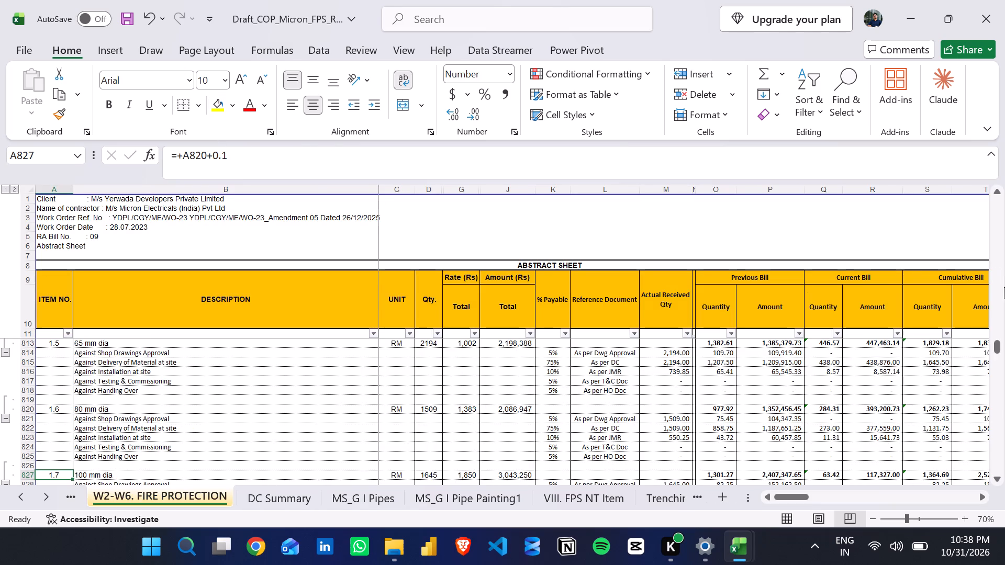
pyautogui.scroll(-2, 423, 418)
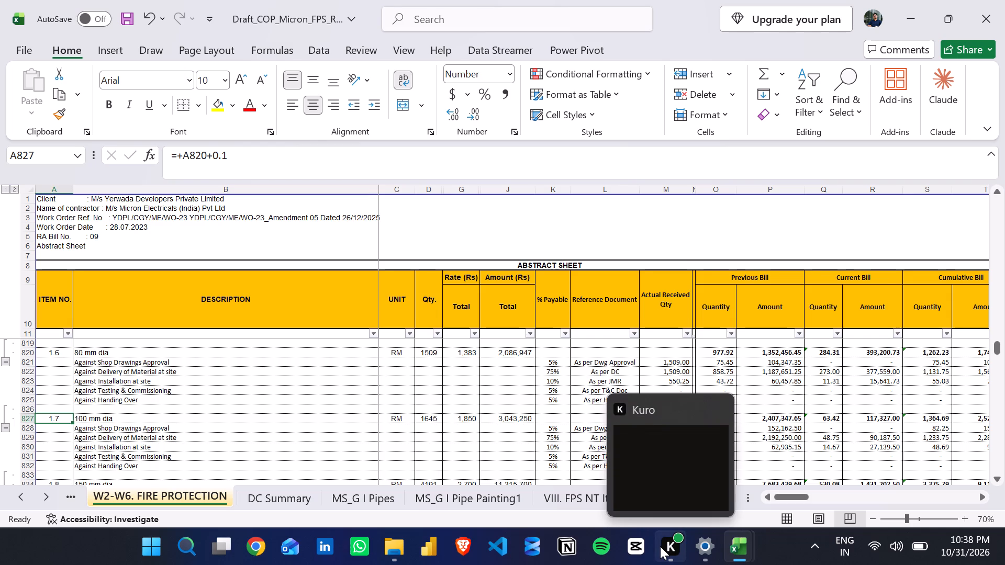
pyautogui.click(795, 411)
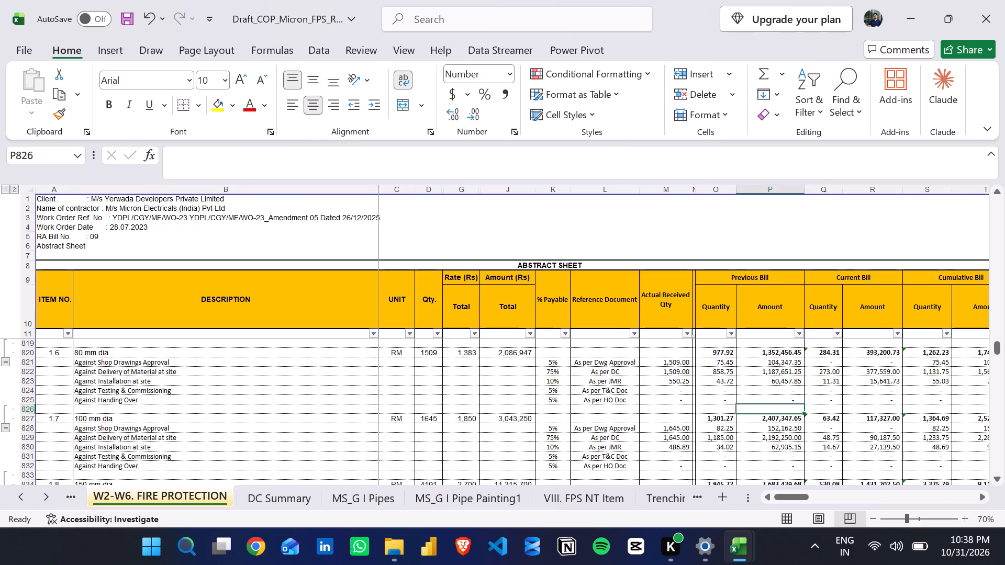
pyautogui.click(677, 435)
pyautogui.hotkey('ctrl', '[')
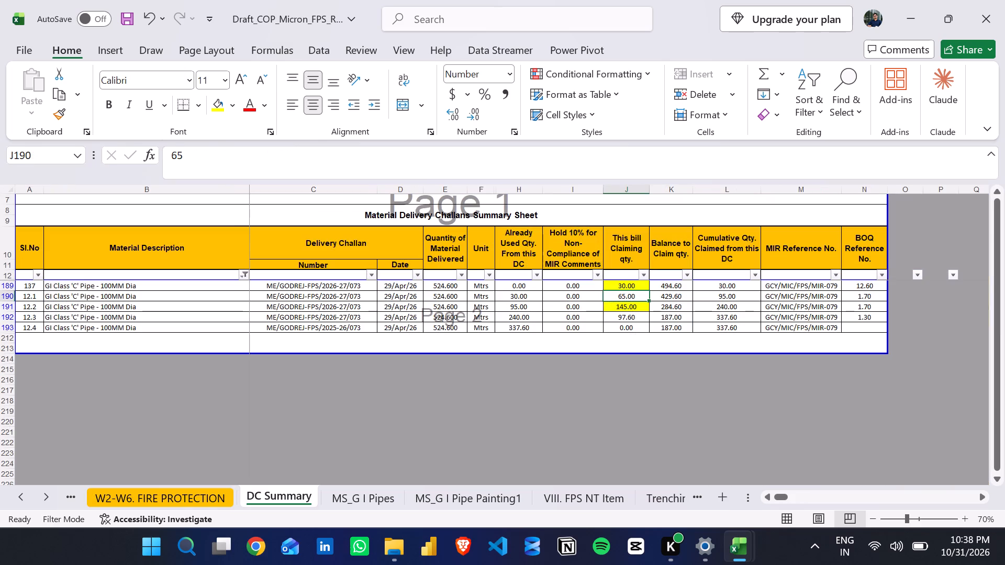
pyautogui.click(219, 110)
# Save the workbook.
pyautogui.click(634, 315)
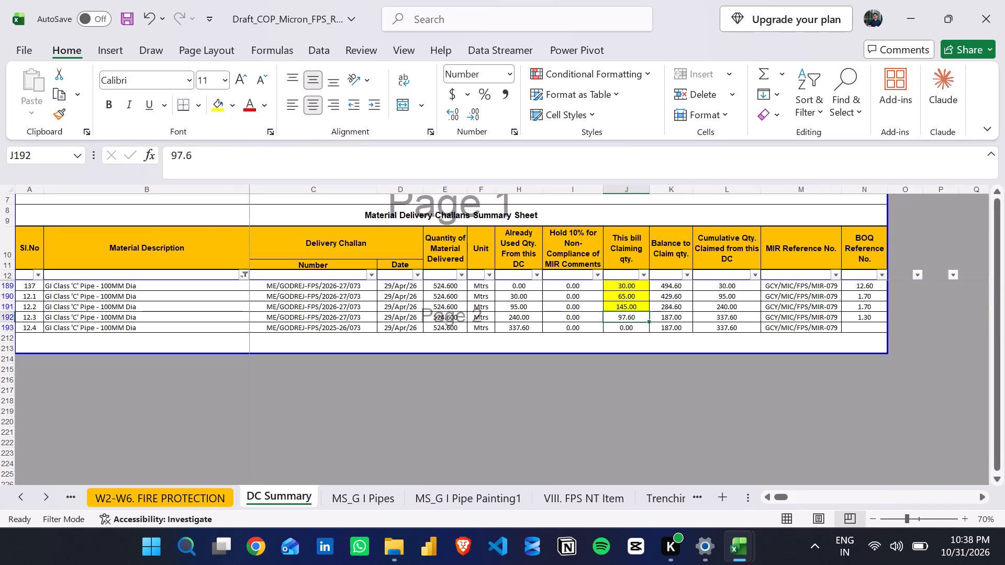
pyautogui.hotkey('ctrl', 's')
# Trace row 12.3's BOQ reference to its delivery quantity in W2-W6. FIRE PROTECTION and back, and highlight its This bill claiming qty. yellow.
pyautogui.click(848, 319)
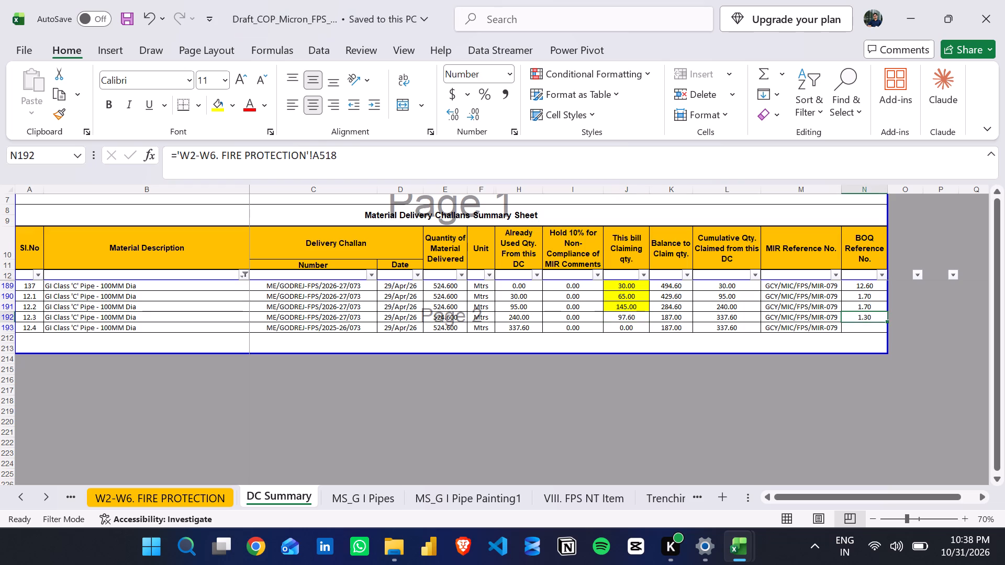
pyautogui.hotkey('ctrl', '[')
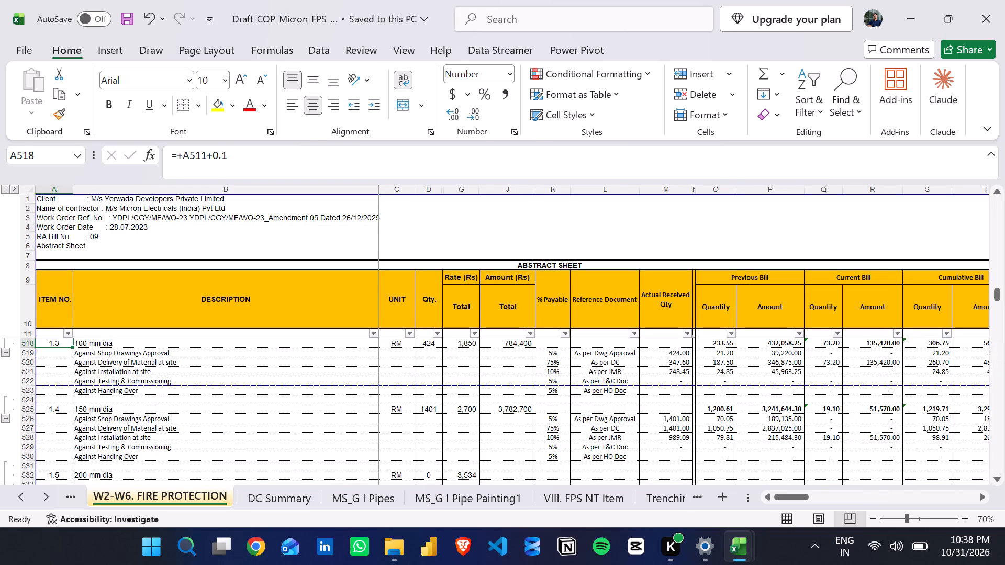
pyautogui.scroll(1, 237, 405)
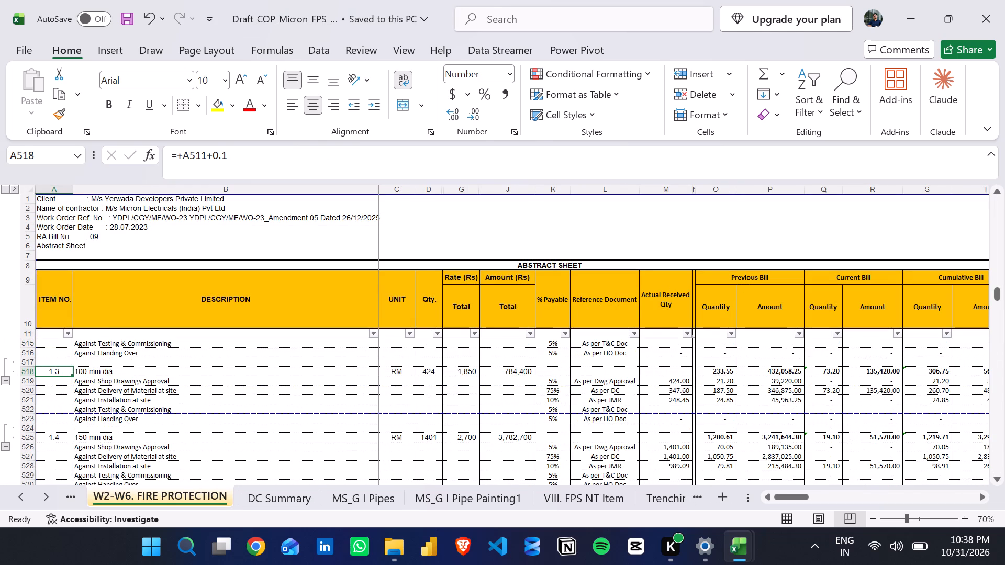
pyautogui.click(673, 391)
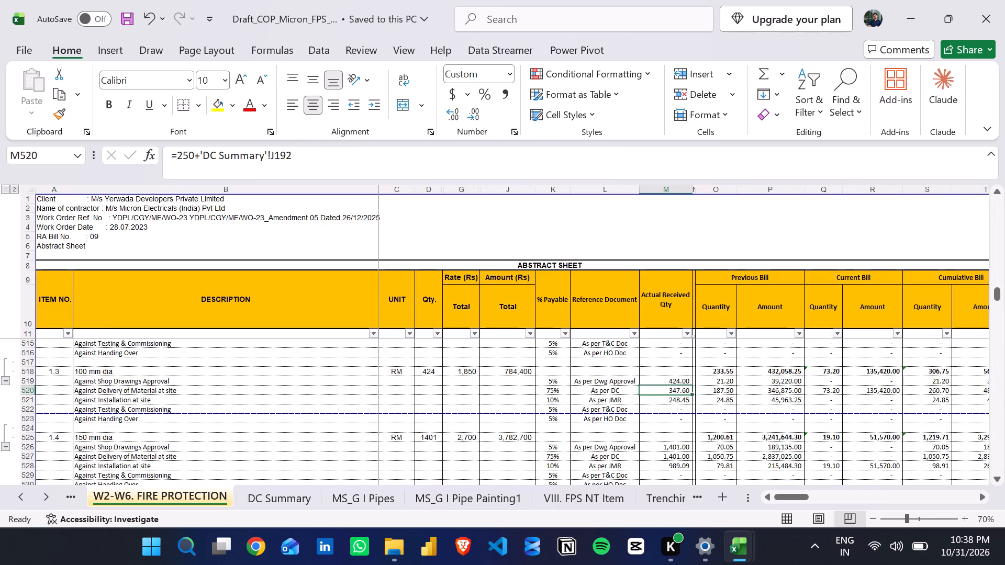
pyautogui.hotkey('ctrl', '[')
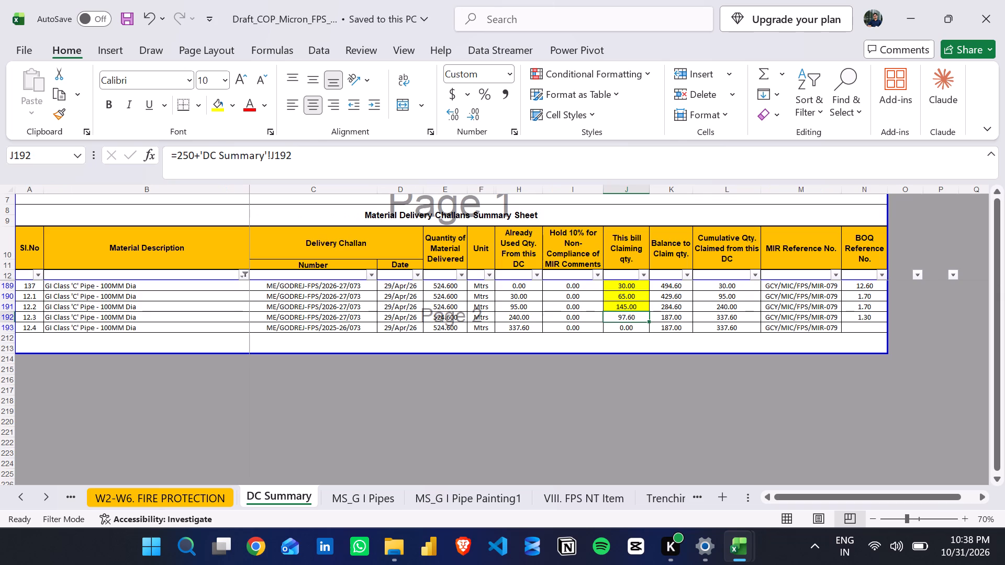
pyautogui.click(215, 109)
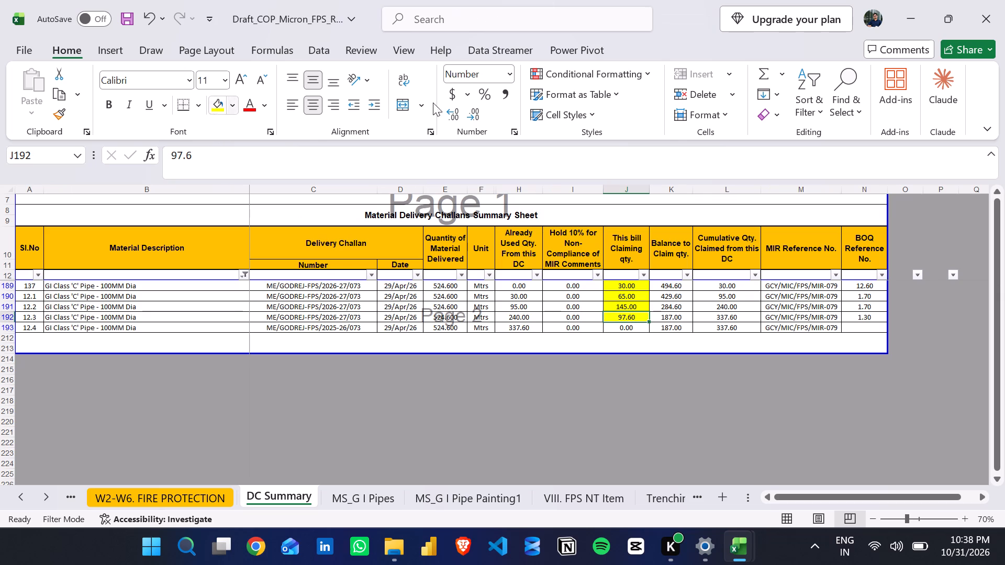
# Recheck row 12.3's delivery quantity formula in W2-W6. FIRE PROTECTION, return to its claiming quantity, and check row 12.4's MIR reference.
pyautogui.click(863, 316)
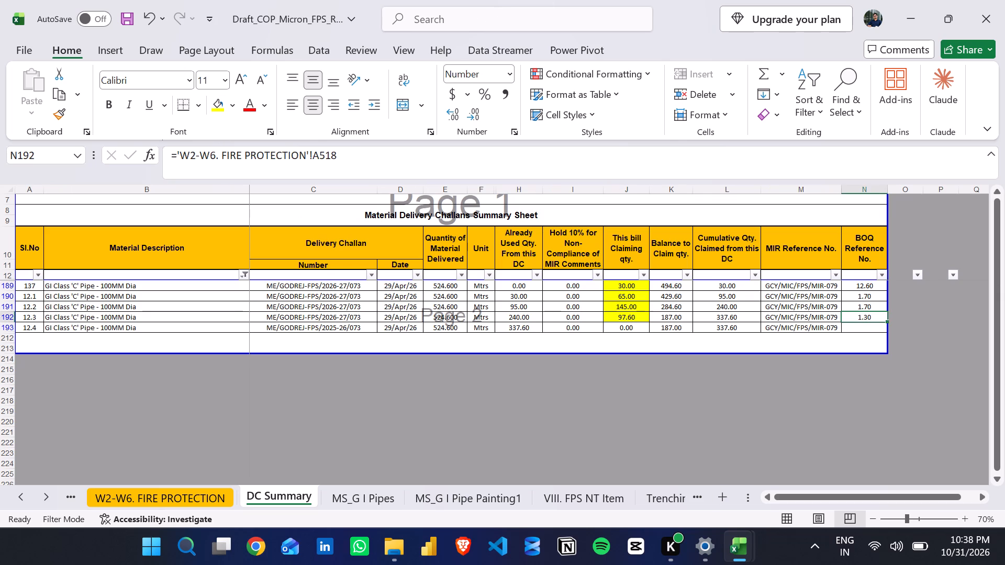
pyautogui.hotkey('ctrl', '[')
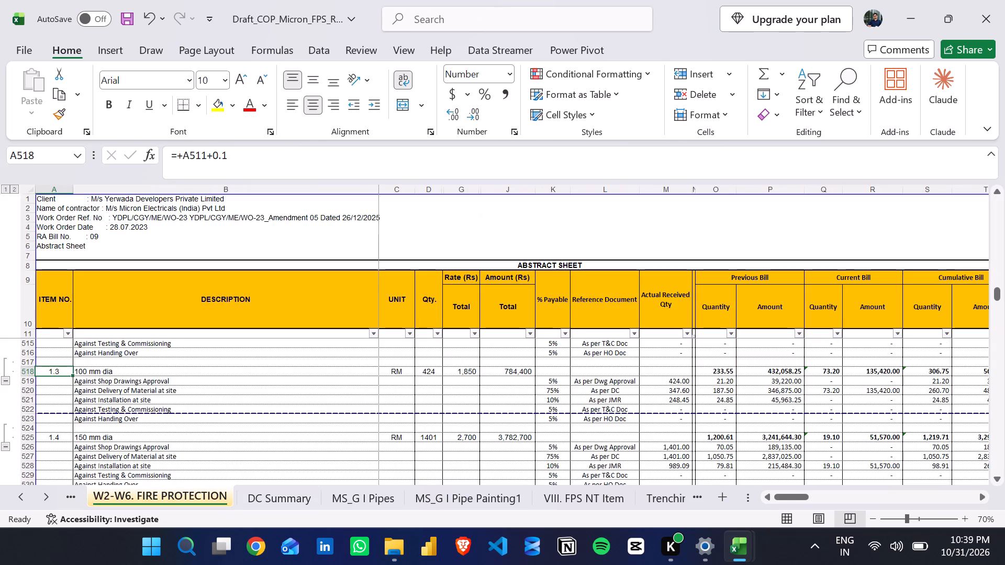
pyautogui.click(675, 393)
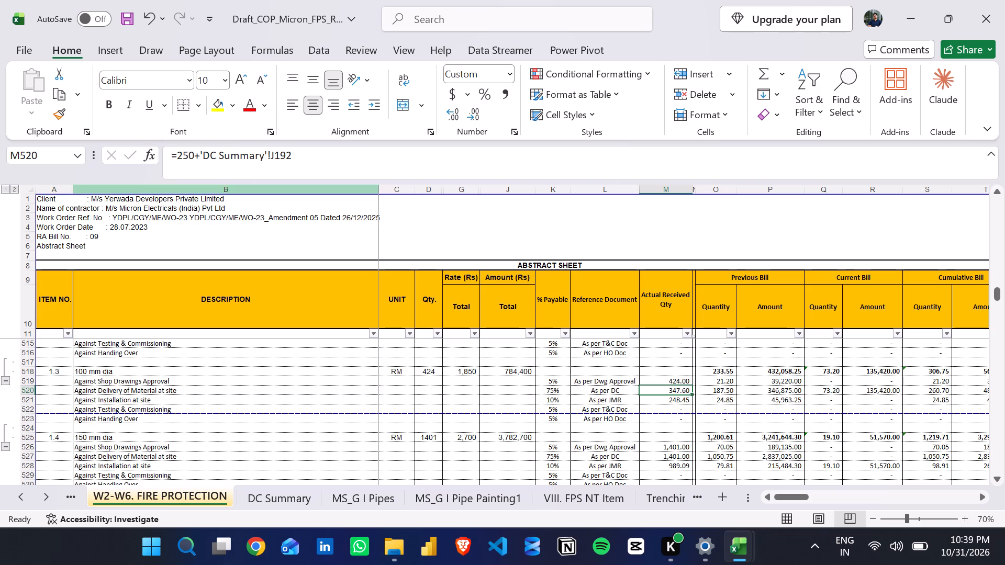
pyautogui.click(264, 163)
pyautogui.click(318, 164)
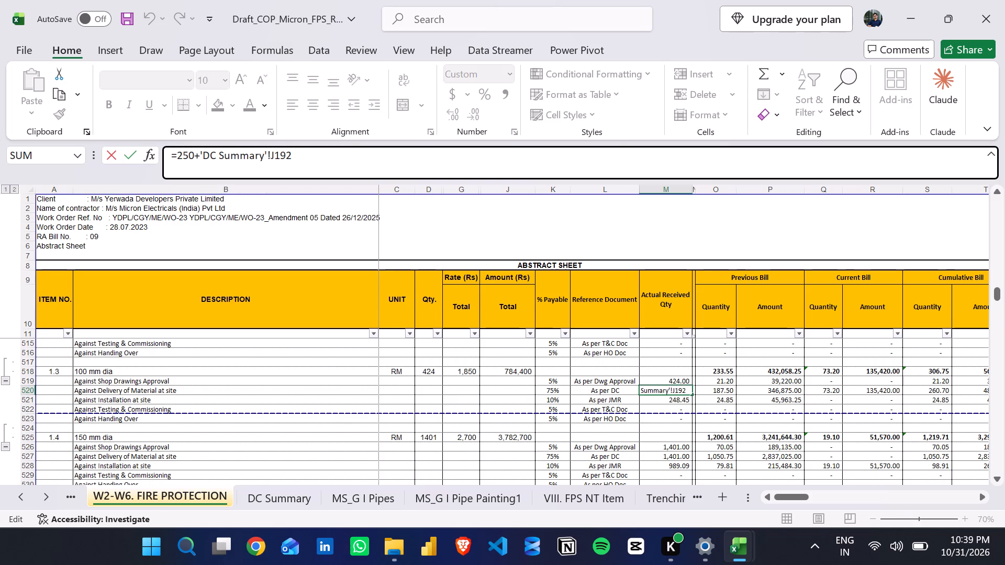
pyautogui.press('Return')
pyautogui.press('Up')
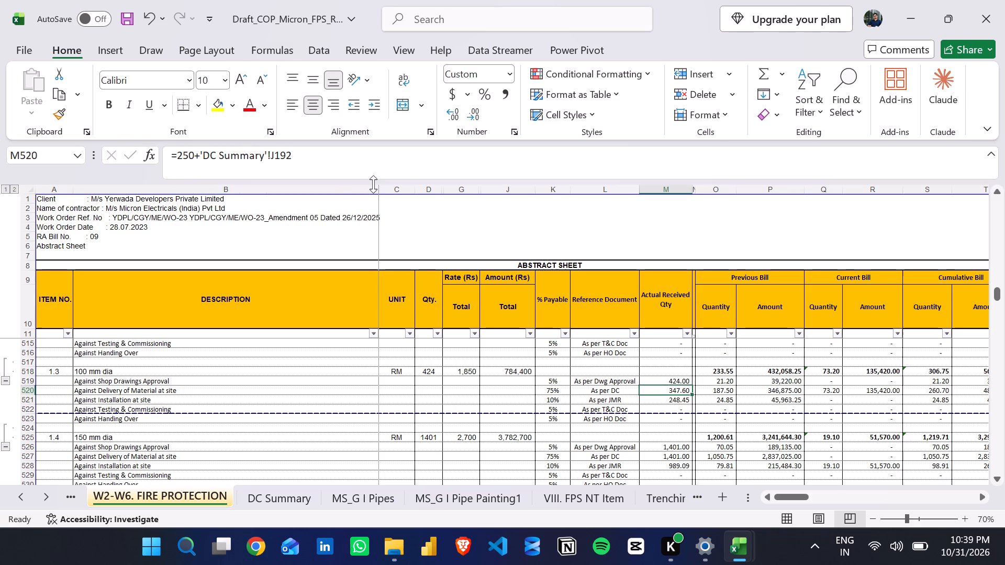
pyautogui.hotkey('ctrl', '[')
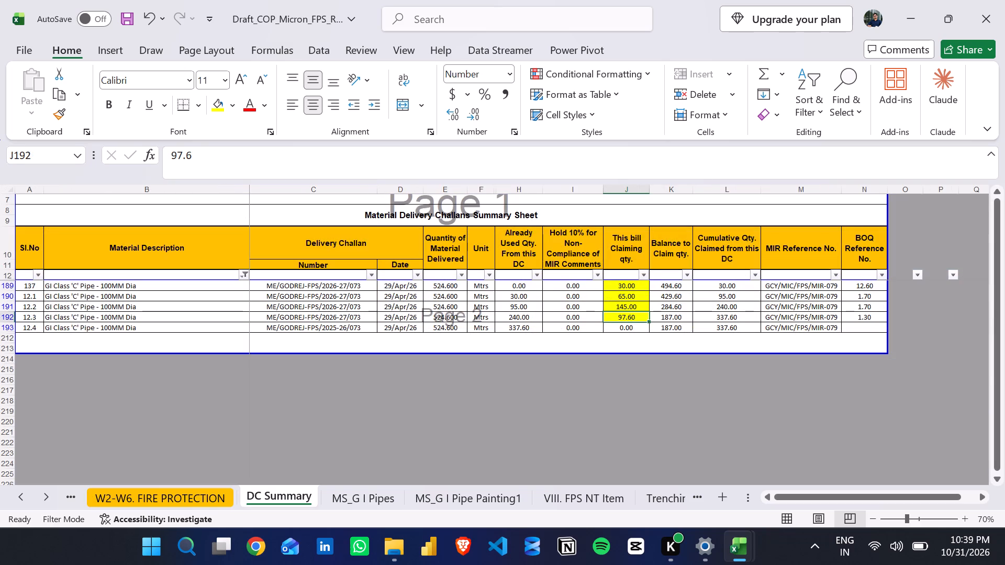
pyautogui.click(630, 334)
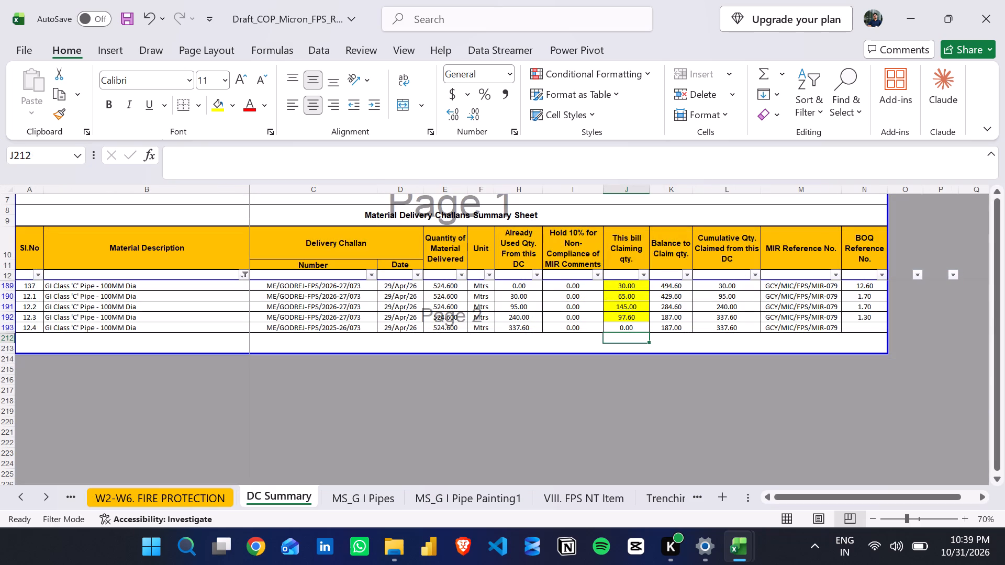
pyautogui.click(809, 330)
# Clear the 100mm filter on the DC Summary sheet's Material Description column and filter it to entries containing 80mm.
pyautogui.click(246, 274)
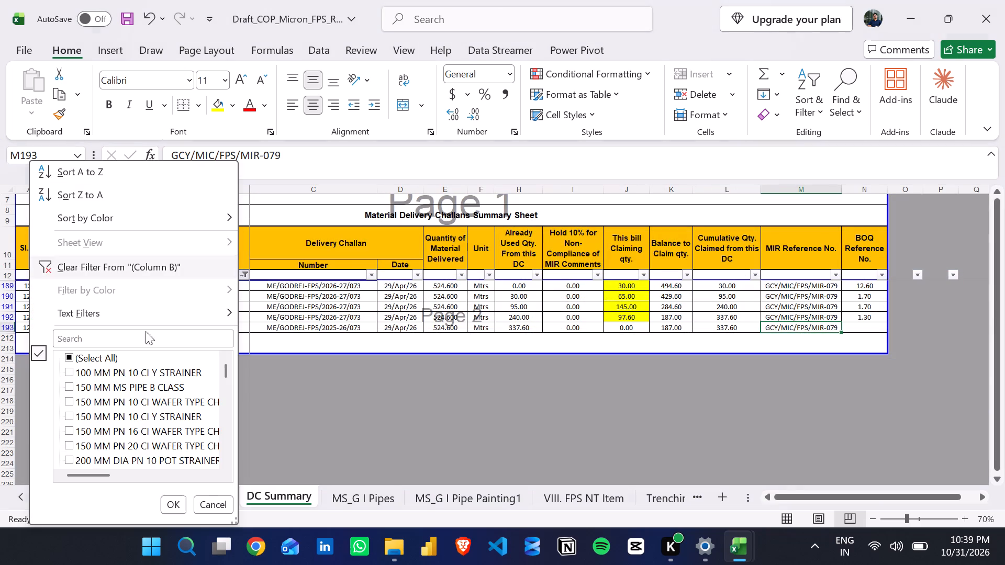
pyautogui.click(113, 359)
pyautogui.click(169, 497)
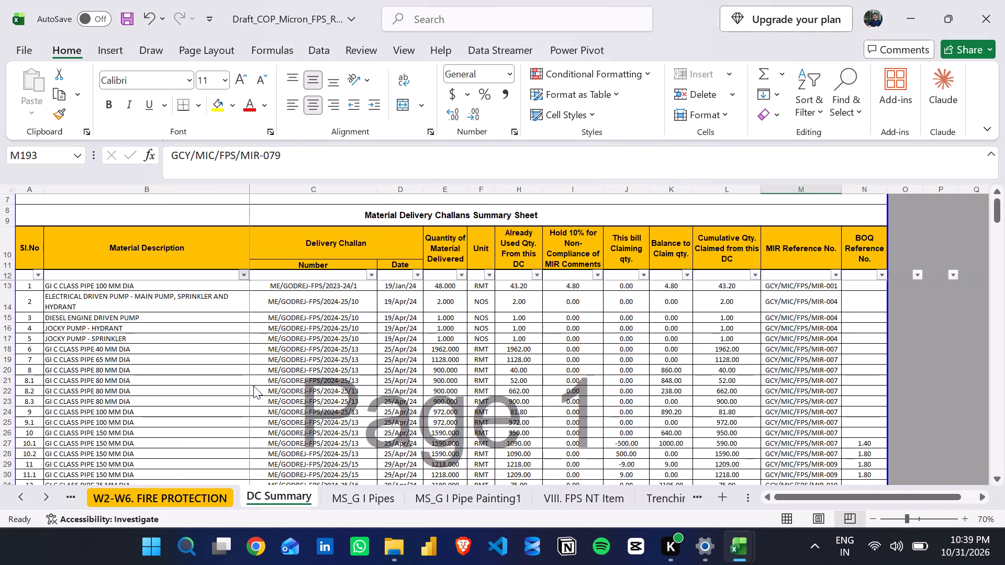
pyautogui.scroll(1, 268, 370)
pyautogui.click(241, 274)
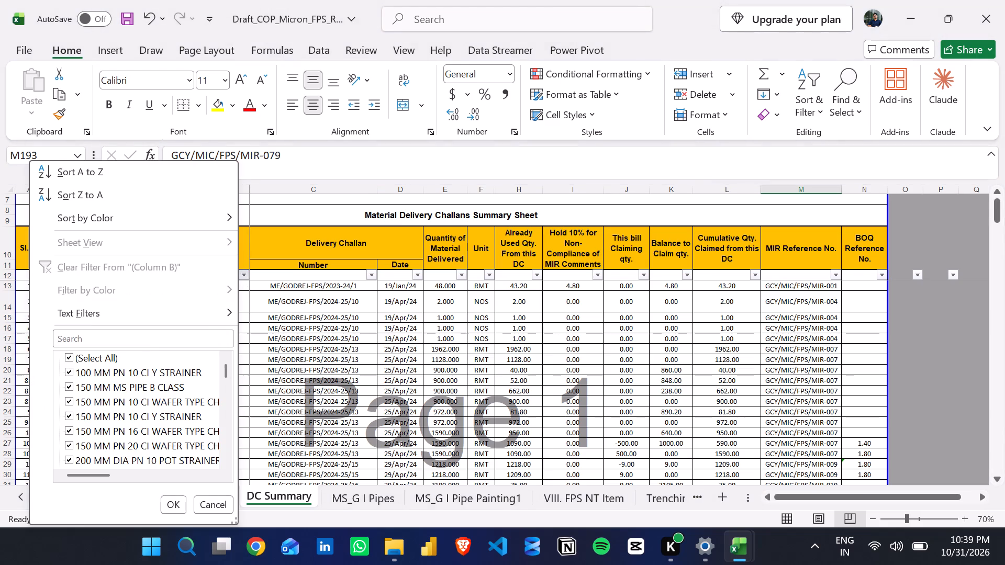
pyautogui.click(131, 341)
pyautogui.write('80mm')
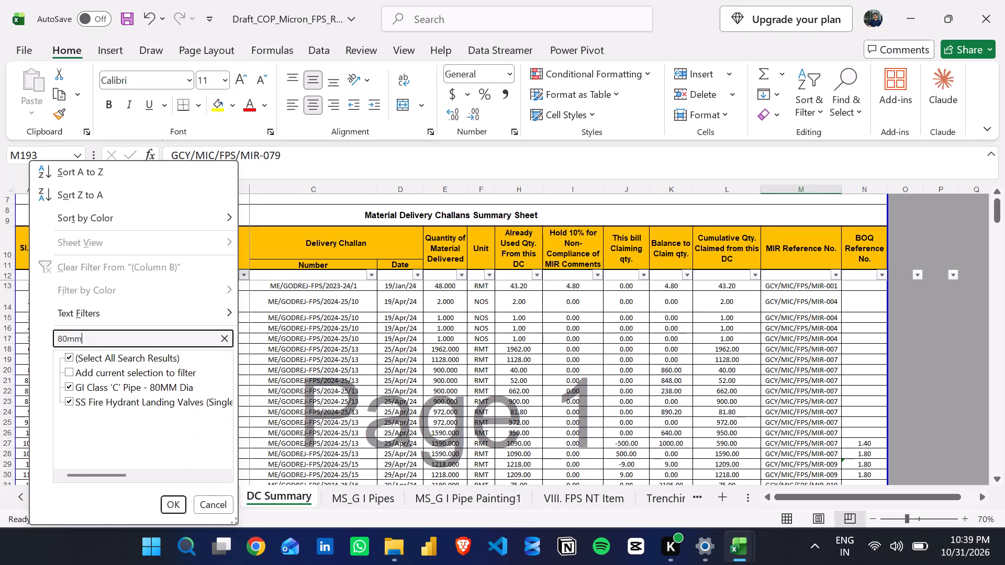
pyautogui.press('Return')
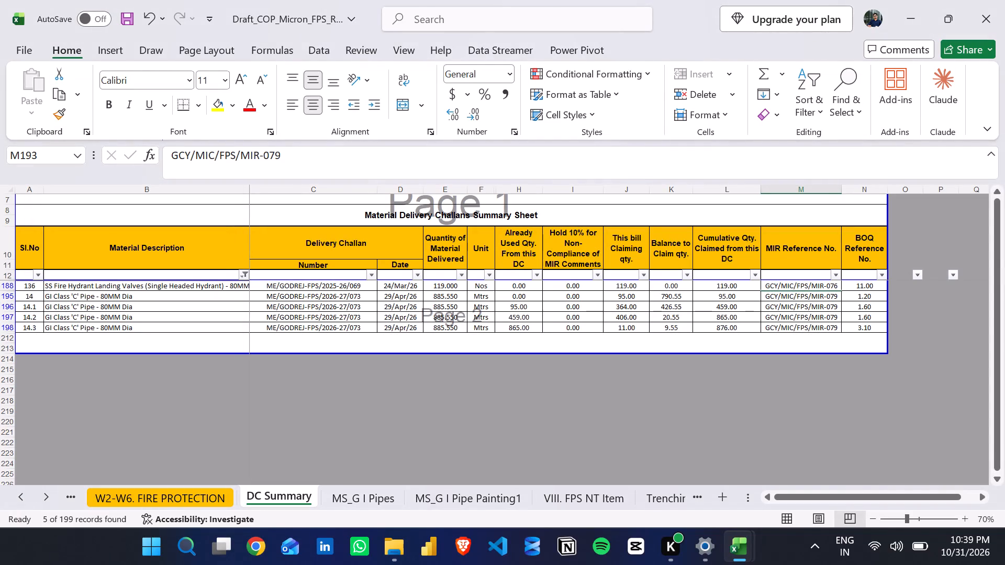
pyautogui.scroll(2, 127, 331)
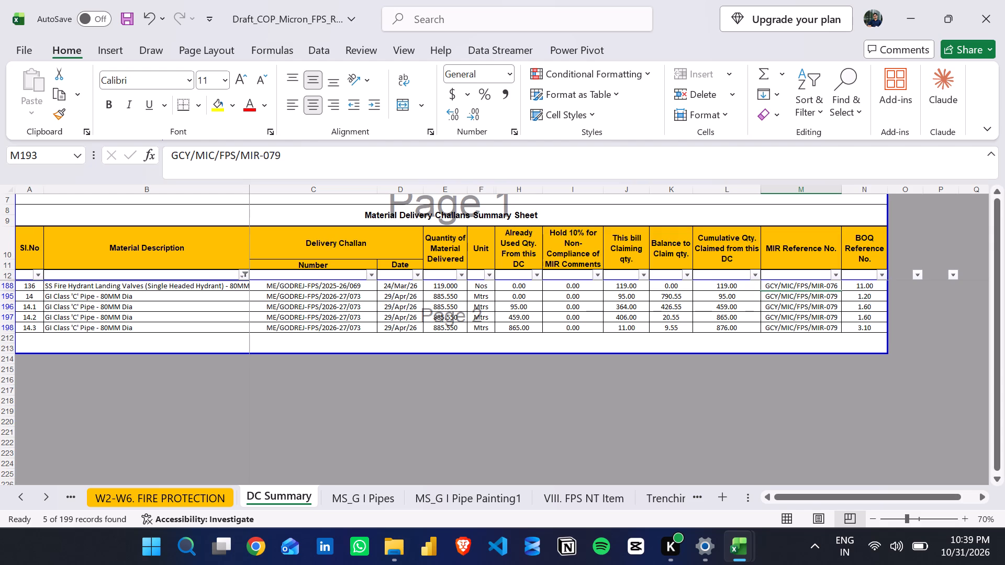
# Trace row 136's BOQ reference to the fire hydrant landing valve item in W2-W6. FIRE PROTECTION, review its quantities, and return to DC Summary.
pyautogui.click(655, 304)
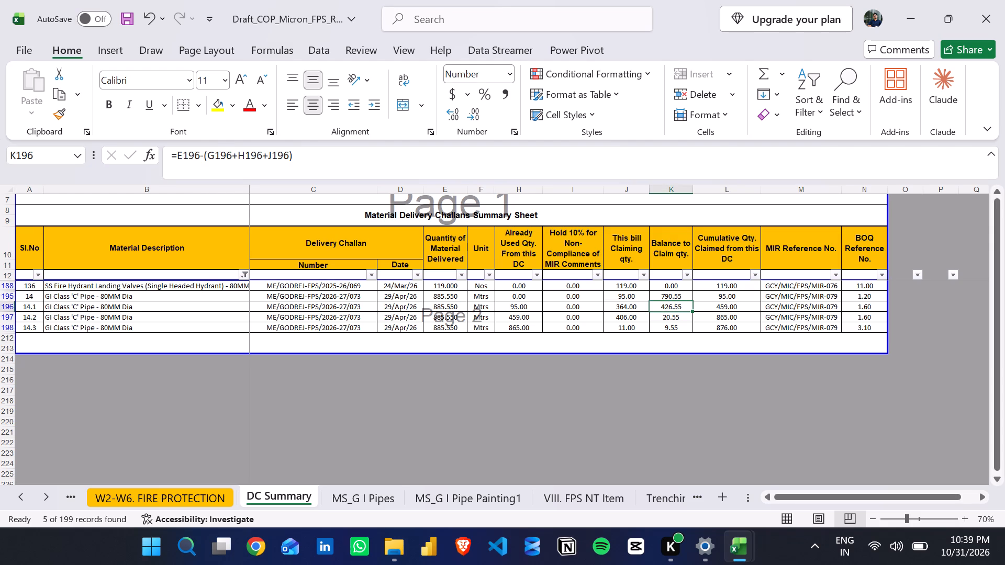
pyautogui.click(883, 287)
pyautogui.click(869, 285)
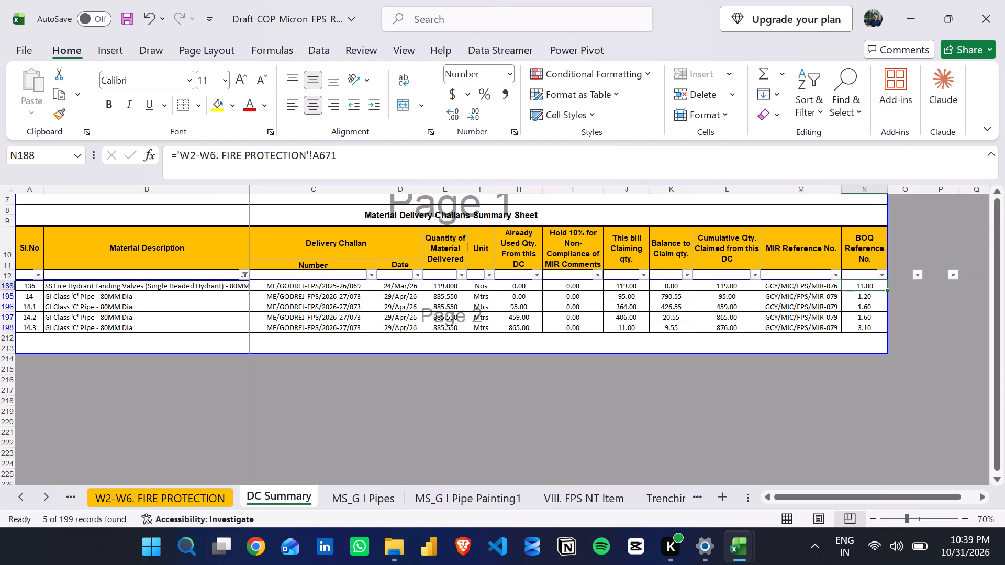
pyautogui.hotkey('ctrl', '[')
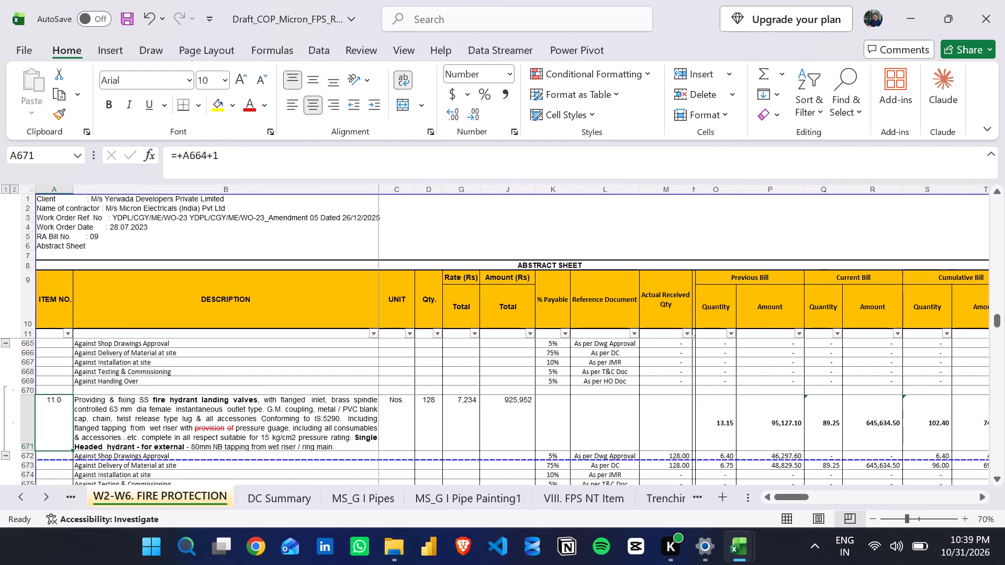
pyautogui.scroll(-2, 259, 455)
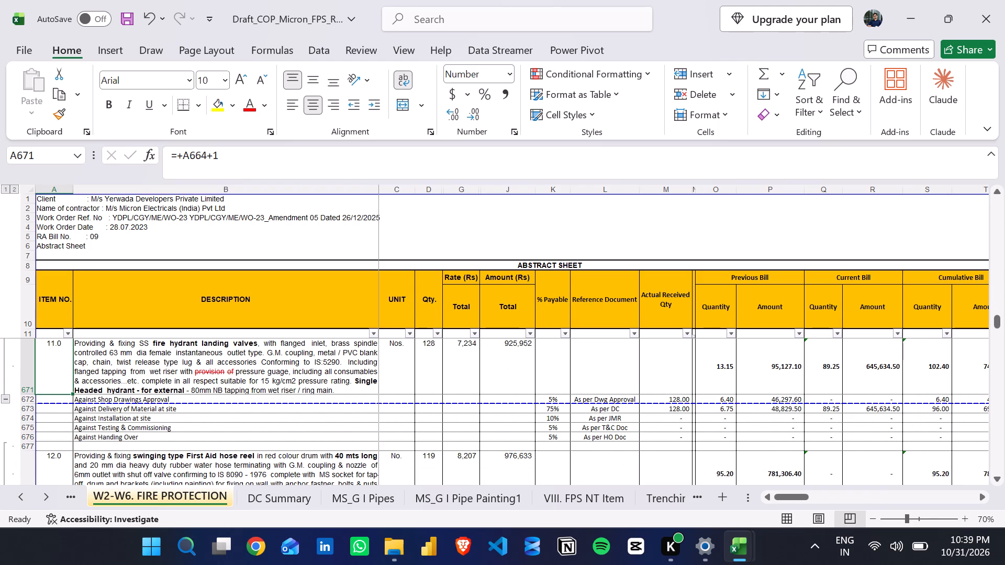
pyautogui.scroll(1, 253, 445)
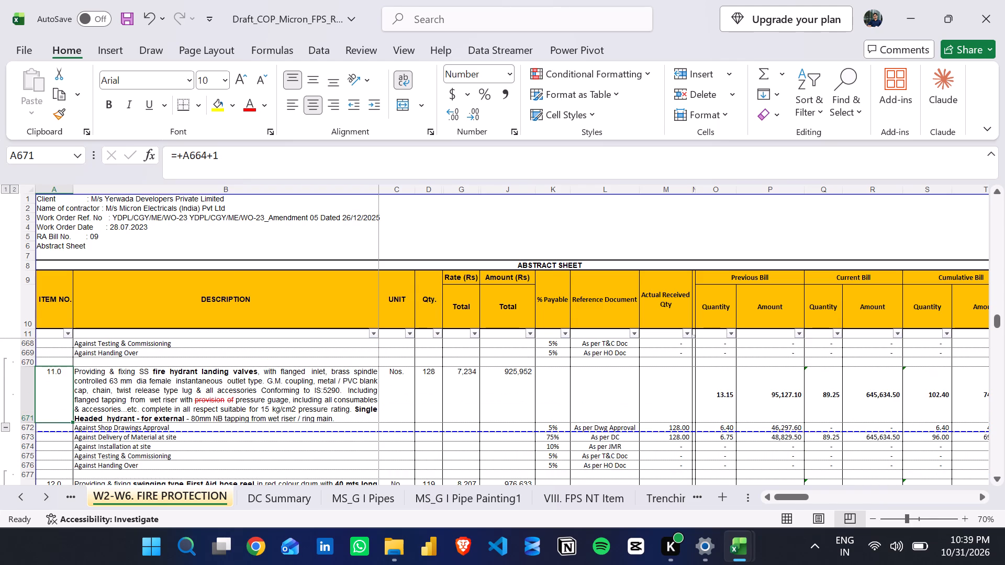
pyautogui.hotkey('ctrl', 'g')
pyautogui.press('Return')
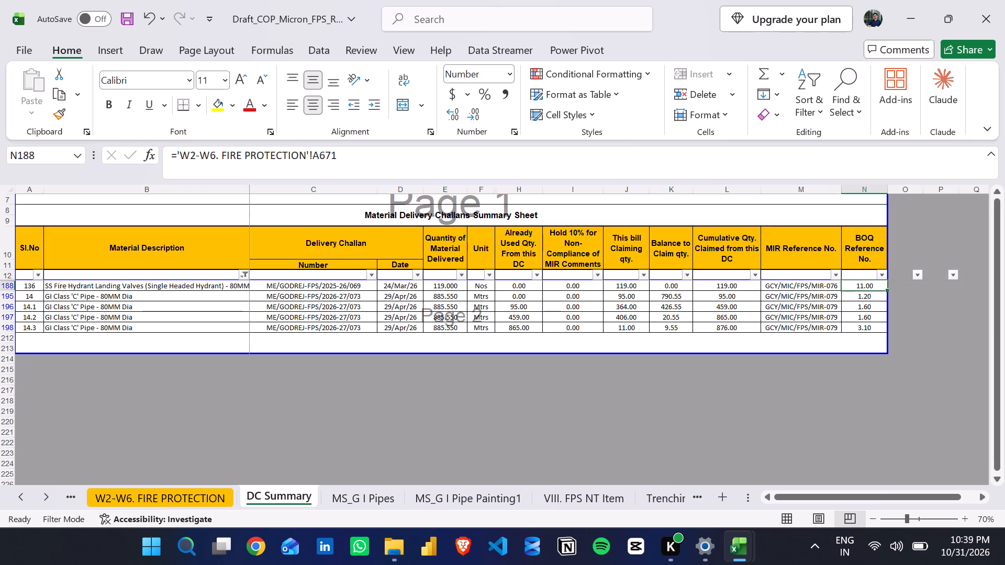
# Inspect the BOQ reference formulas of the 80MM GI Class 'C' Pipe rows 14 to 14.3.
pyautogui.click(855, 297)
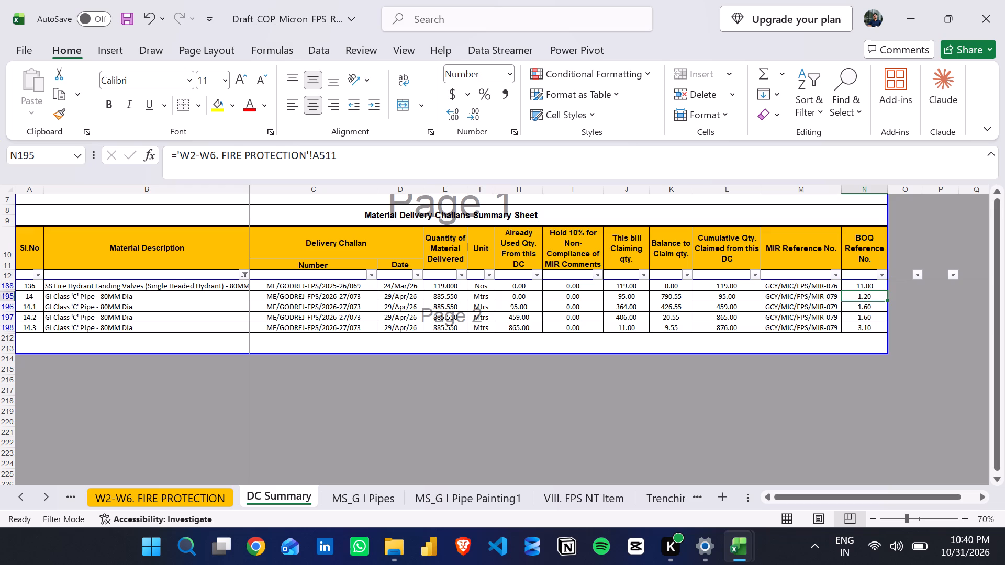
pyautogui.click(860, 312)
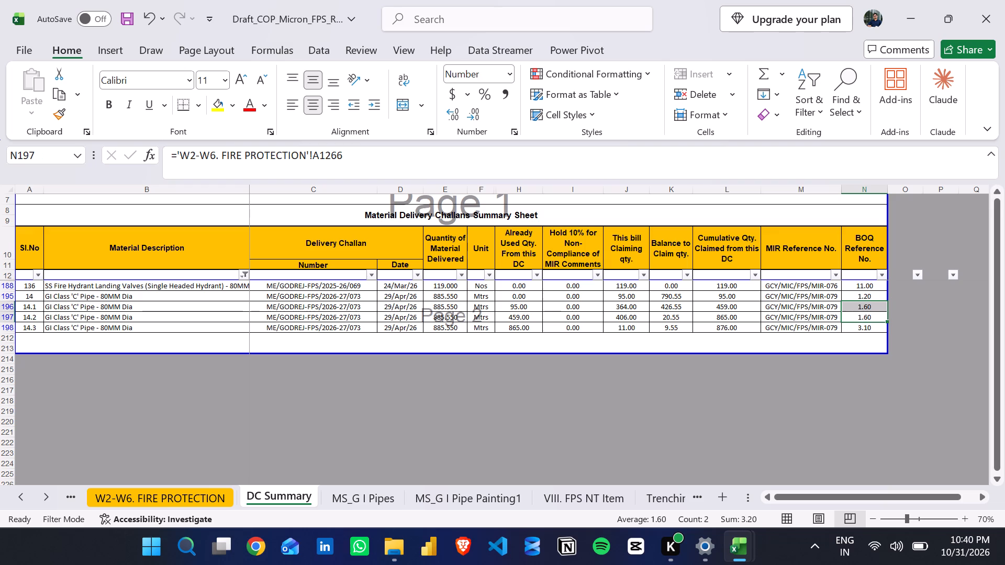
pyautogui.click(848, 330)
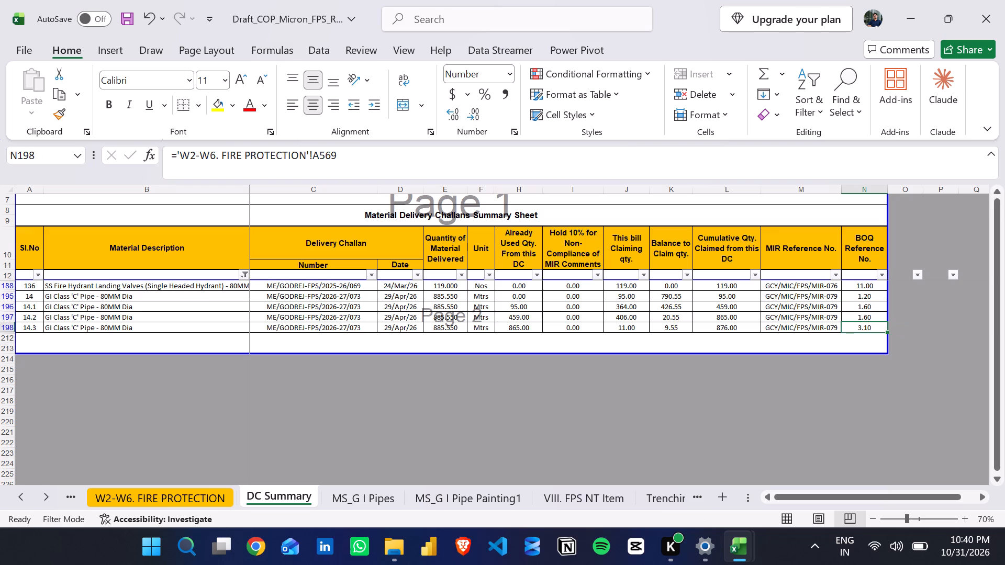
pyautogui.click(865, 311)
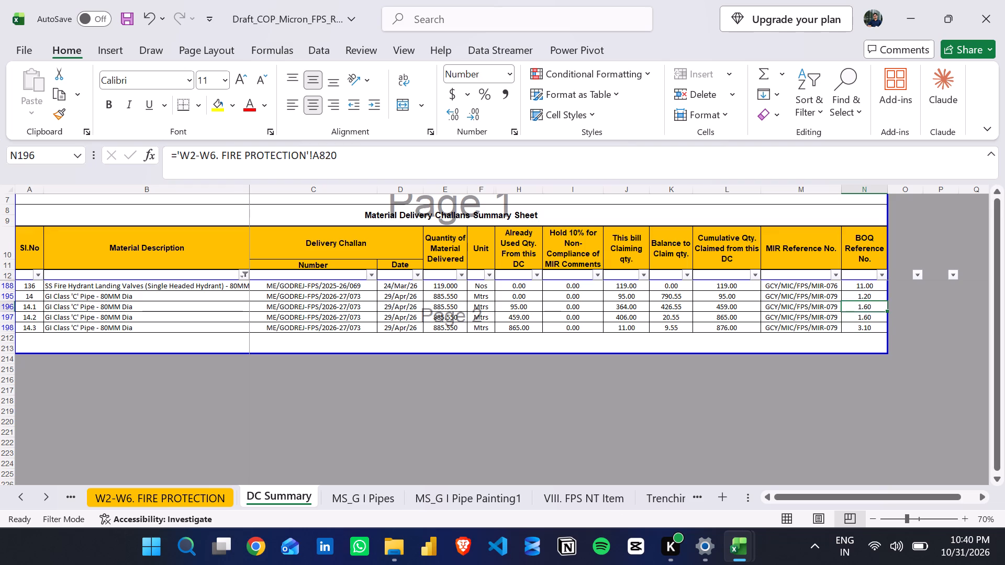
pyautogui.click(854, 324)
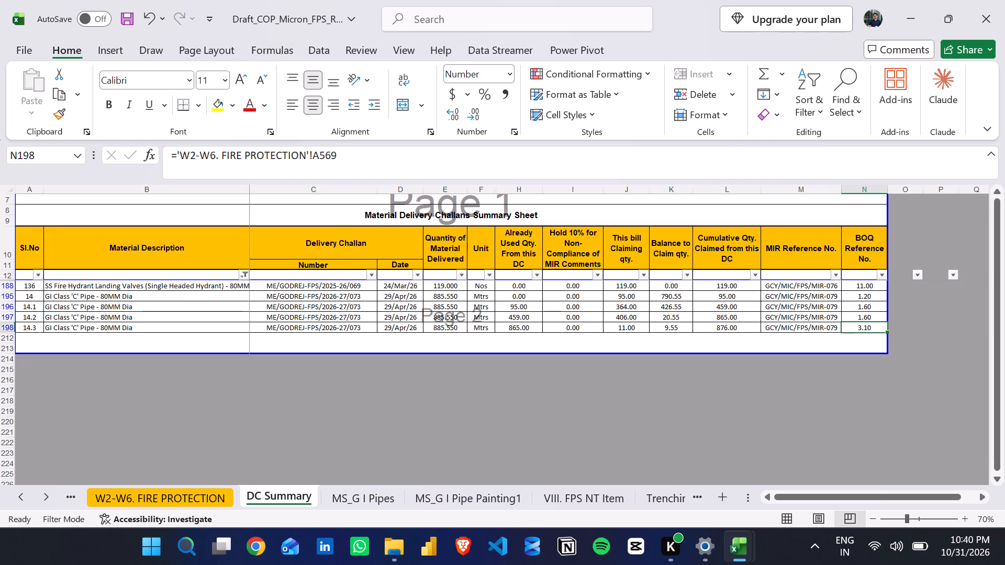
# Clear the 80mm filter on the DC Summary sheet's Material Description column by reselecting all entries.
pyautogui.click(247, 275)
pyautogui.click(100, 349)
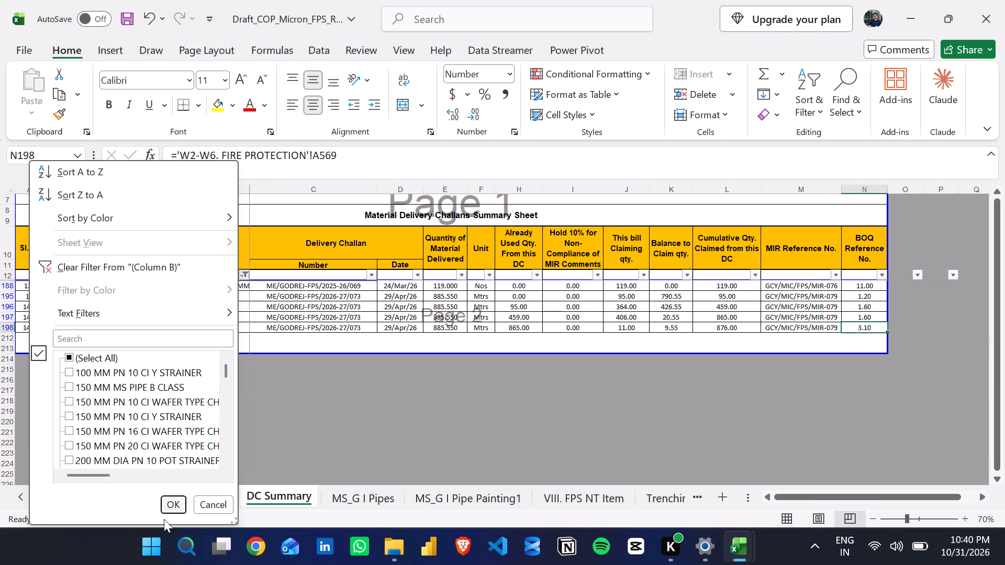
pyautogui.click(99, 356)
pyautogui.click(171, 502)
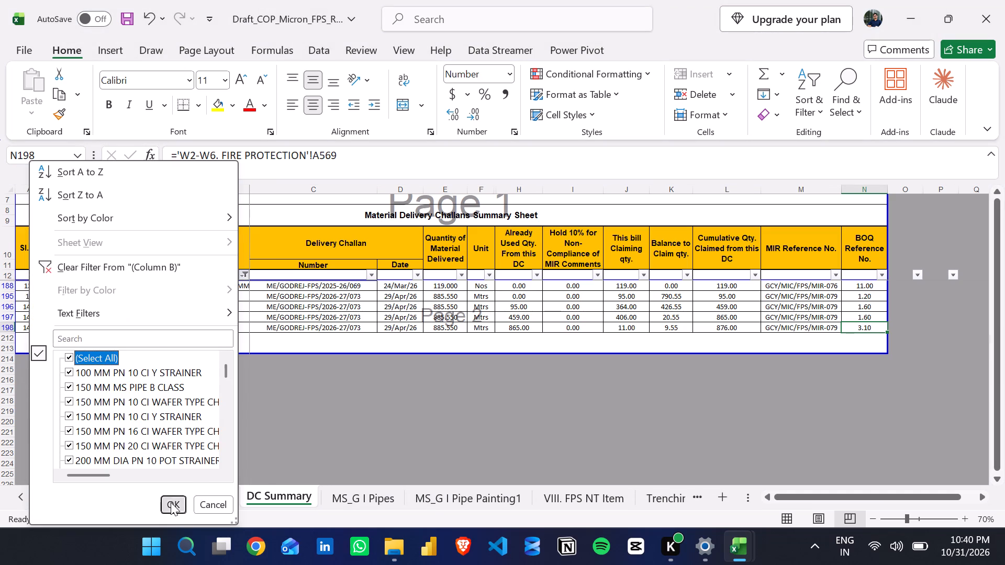
# Review the JMR entries, totals and current claim quantities per pipe diameter on the MS_G I Pipes sheet.
pyautogui.click(365, 493)
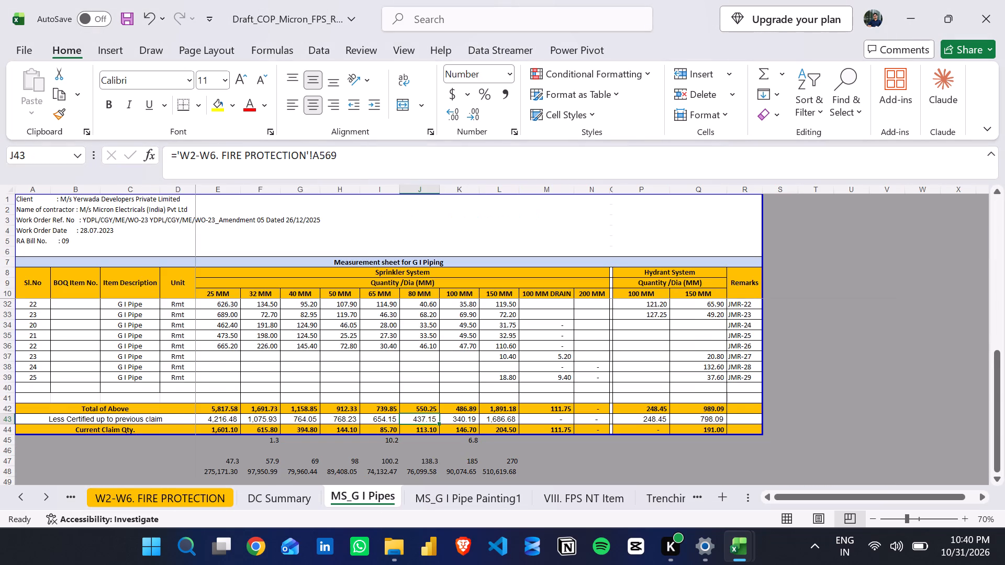
pyautogui.scroll(-1, 511, 355)
pyautogui.scroll(7, 511, 355)
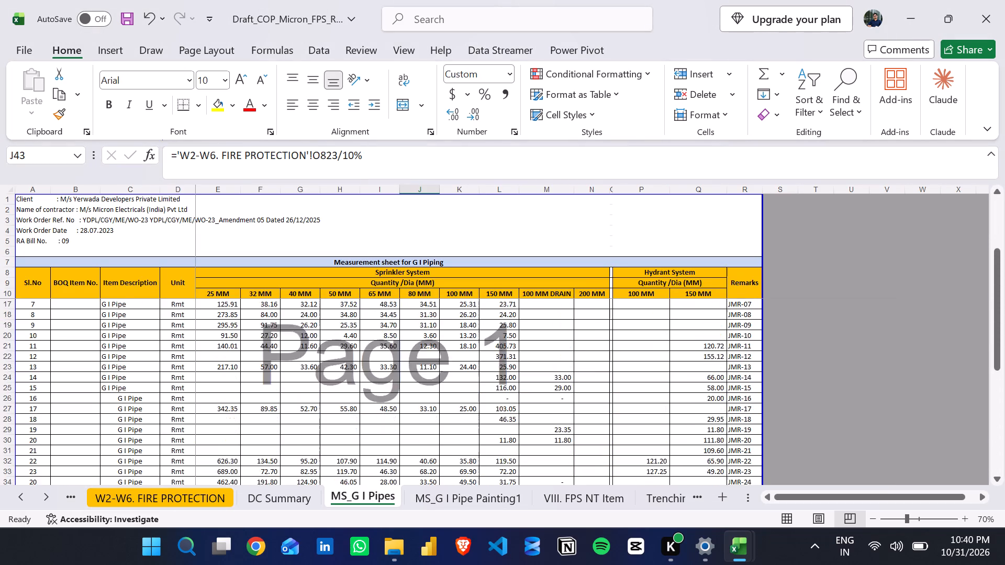
pyautogui.scroll(6, 511, 355)
pyautogui.scroll(-6, 510, 353)
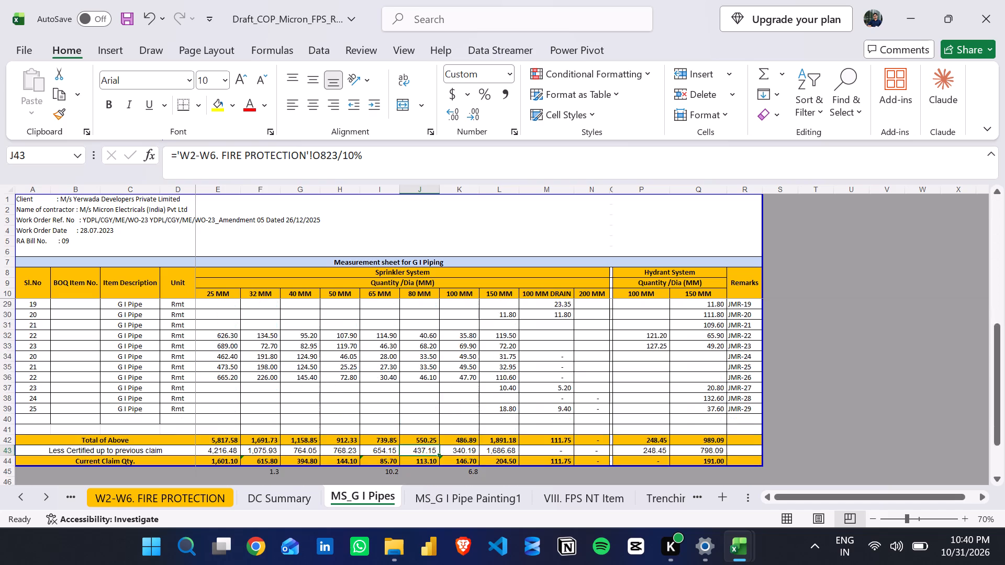
pyautogui.scroll(-3, 508, 353)
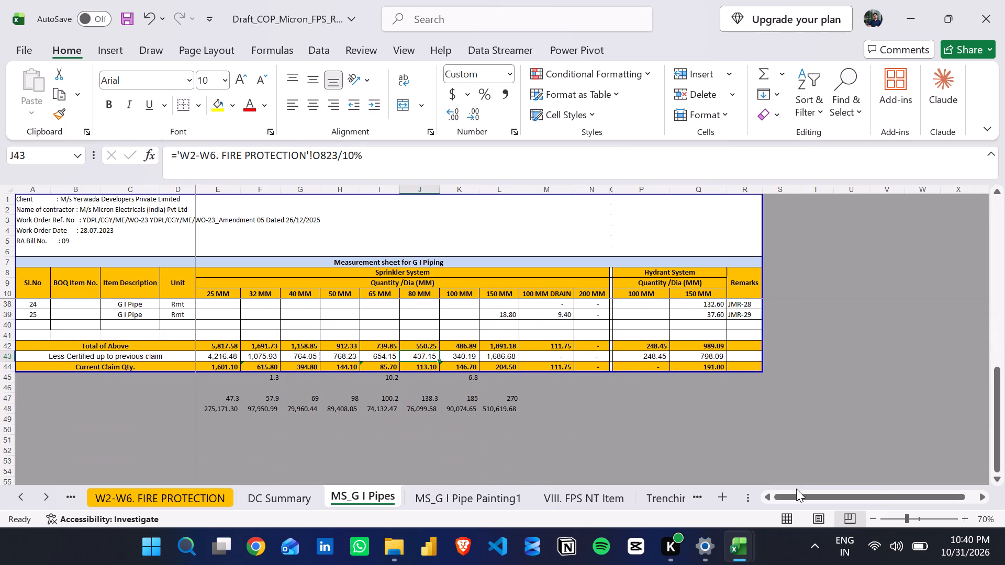
pyautogui.doubleClick(764, 496)
# Delete the loose working figures below the Current Claim Qty. row in MS_G I Pipes, across E45:M50.
pyautogui.click(420, 444)
pyautogui.click(254, 388)
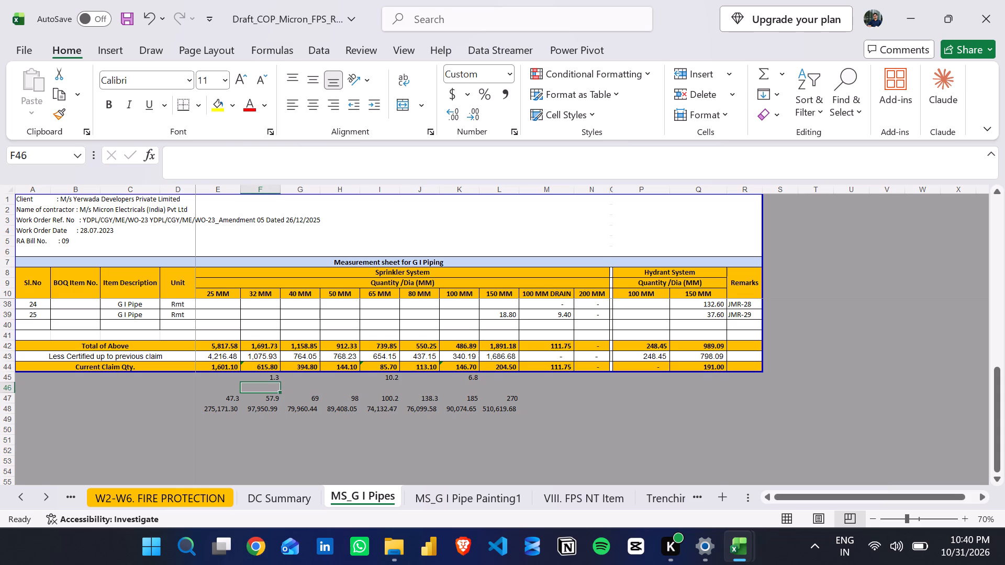
pyautogui.click(311, 419)
pyautogui.click(275, 376)
pyautogui.moveTo(220, 383); pyautogui.dragTo(252, 388)
pyautogui.moveTo(341, 416); pyautogui.dragTo(334, 416)
pyautogui.moveTo(224, 377); pyautogui.dragTo(247, 380)
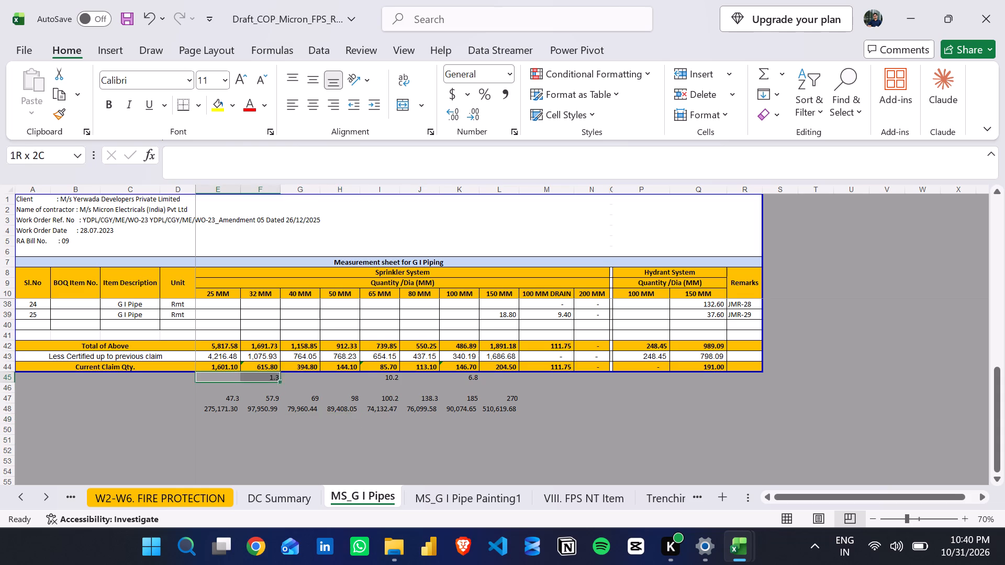
pyautogui.moveTo(247, 380); pyautogui.dragTo(544, 431)
pyautogui.press('Delete')
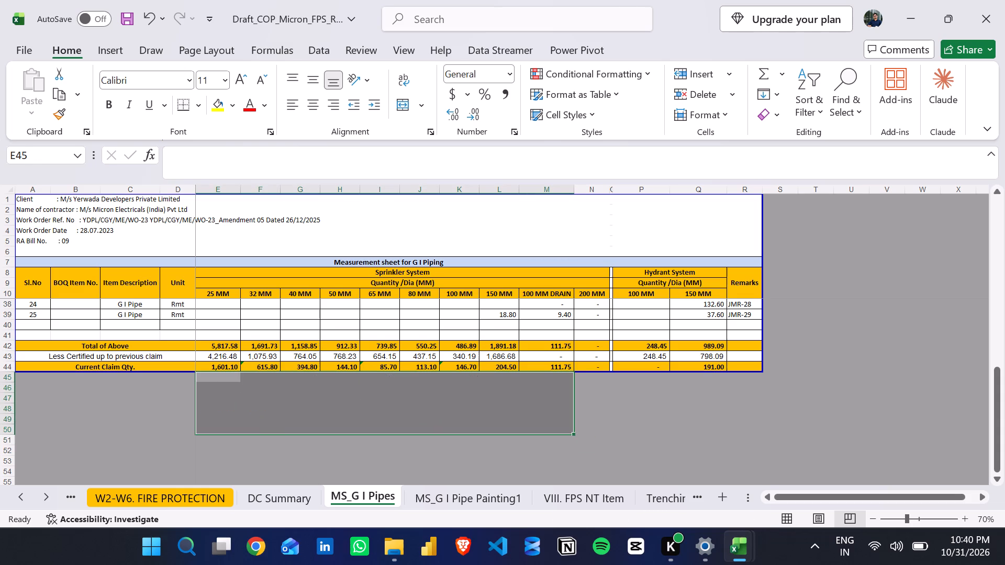
# Merge and centre cells A45 to C45 directly below the Current Claim Qty. row.
pyautogui.click(317, 392)
pyautogui.click(77, 380)
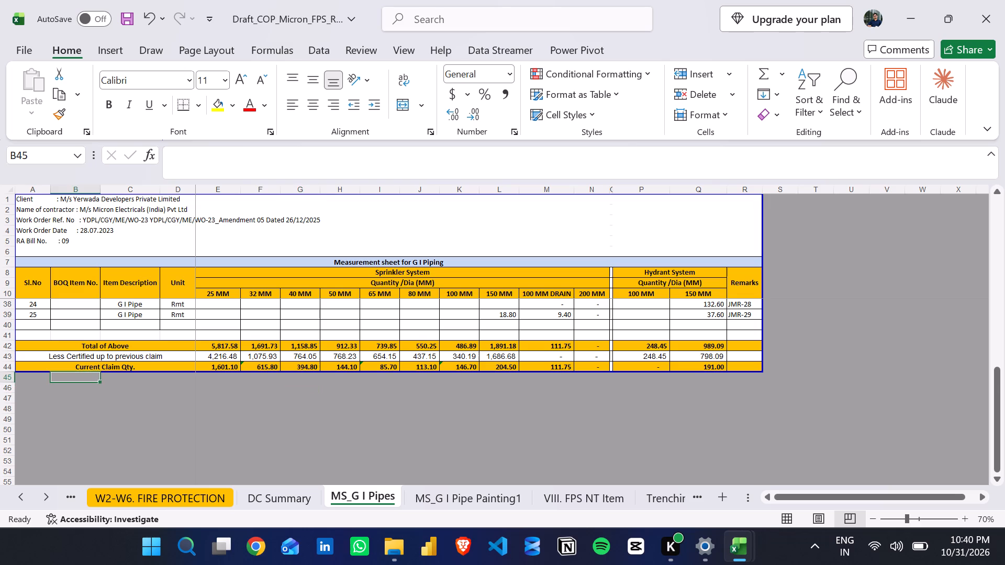
pyautogui.click(35, 381)
pyautogui.keyDown('shift'); pyautogui.click(184, 382); pyautogui.keyUp('shift')
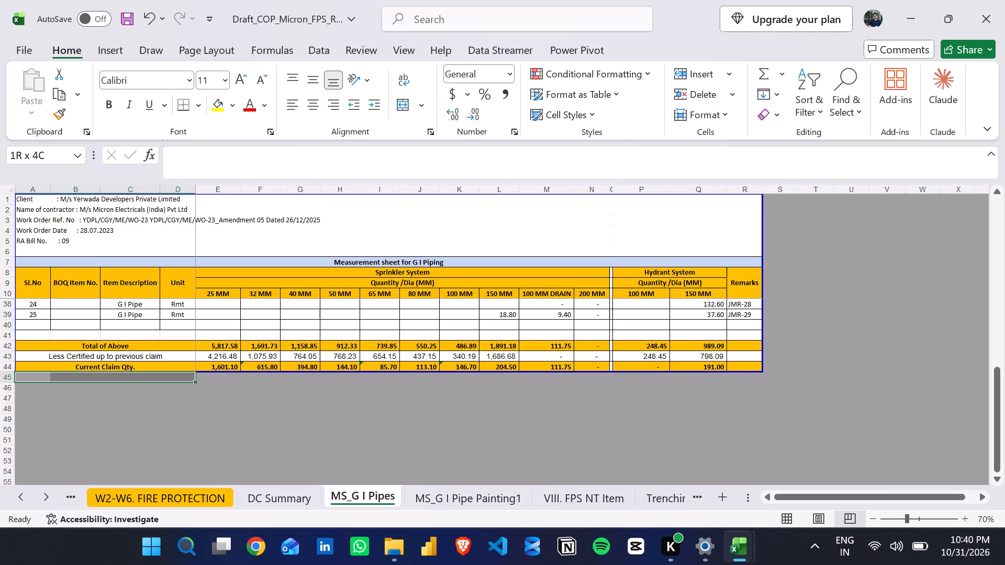
pyautogui.keyDown('shift'); pyautogui.click(137, 377); pyautogui.keyUp('shift')
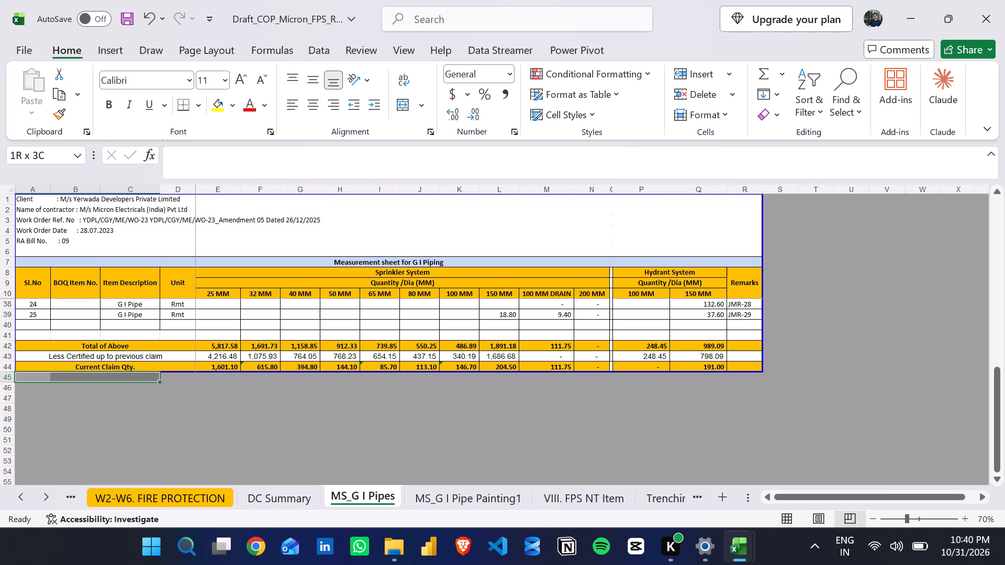
pyautogui.click(399, 104)
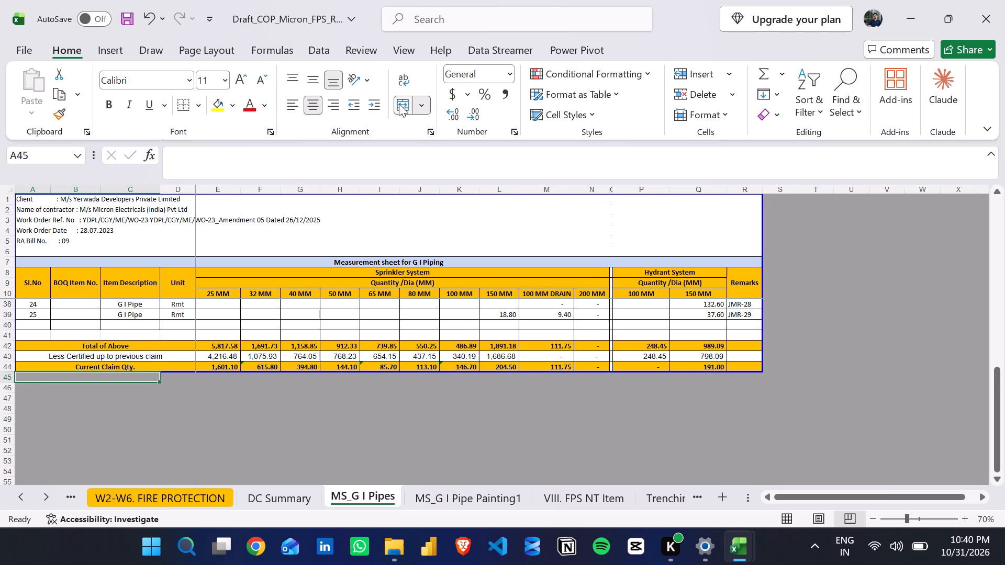
# Label the merged cell in row 45 as Supply Qty.
pyautogui.write('Supply Qry')
pyautogui.press('Tab')
pyautogui.press('BackSpace')
pyautogui.press('BackSpace')
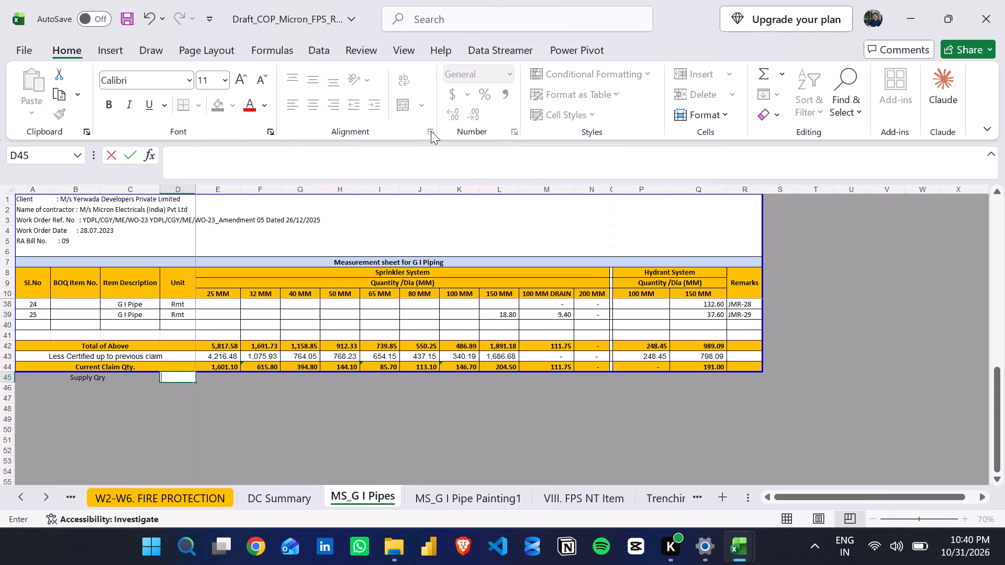
pyautogui.press('Return')
pyautogui.press('Up')
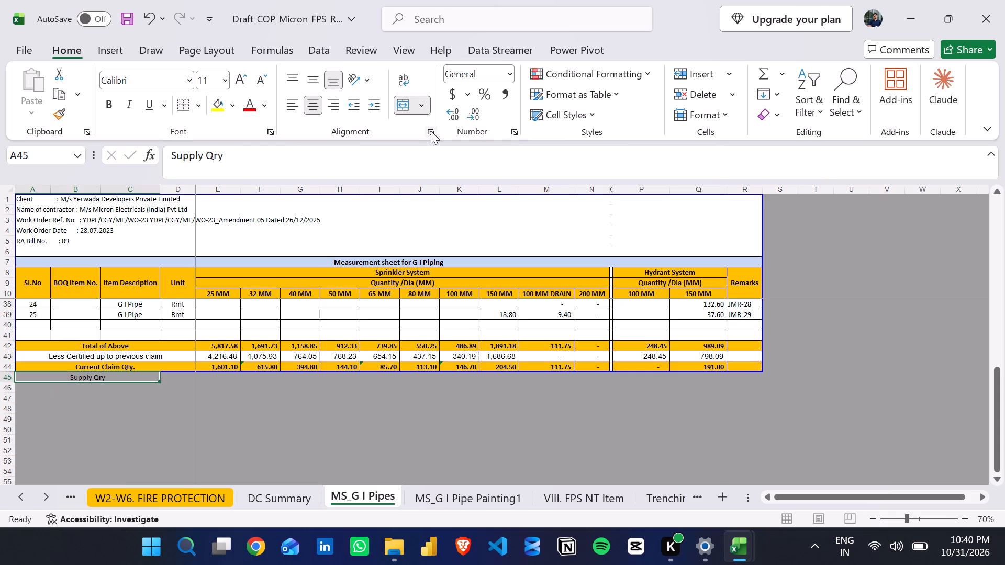
pyautogui.click(252, 150)
pyautogui.press('BackSpace')
pyautogui.press('BackSpace')
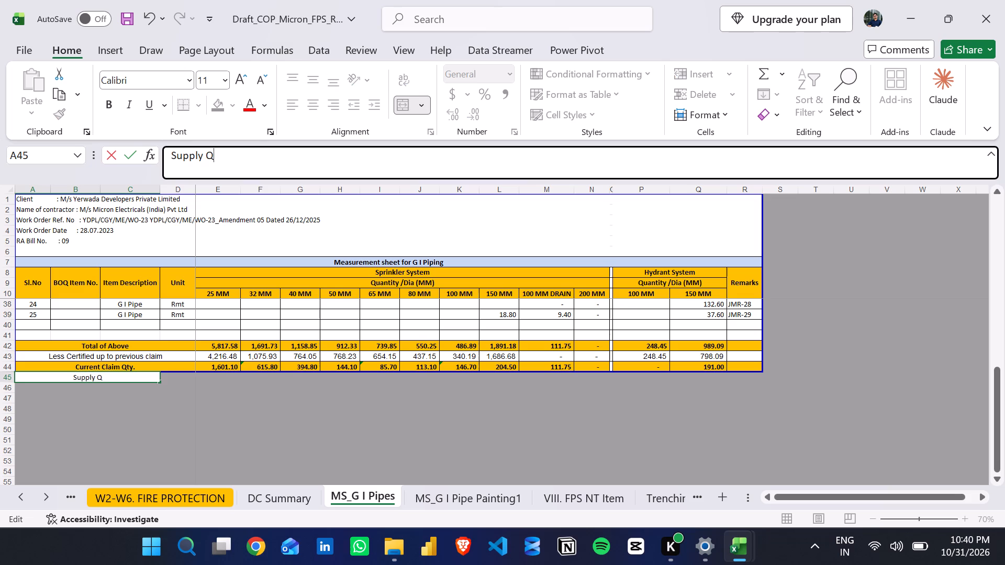
pyautogui.write('ty')
pyautogui.press('Return')
# Apply all borders to the Supply Qty row from column A to column N and save the workbook.
pyautogui.press('Up')
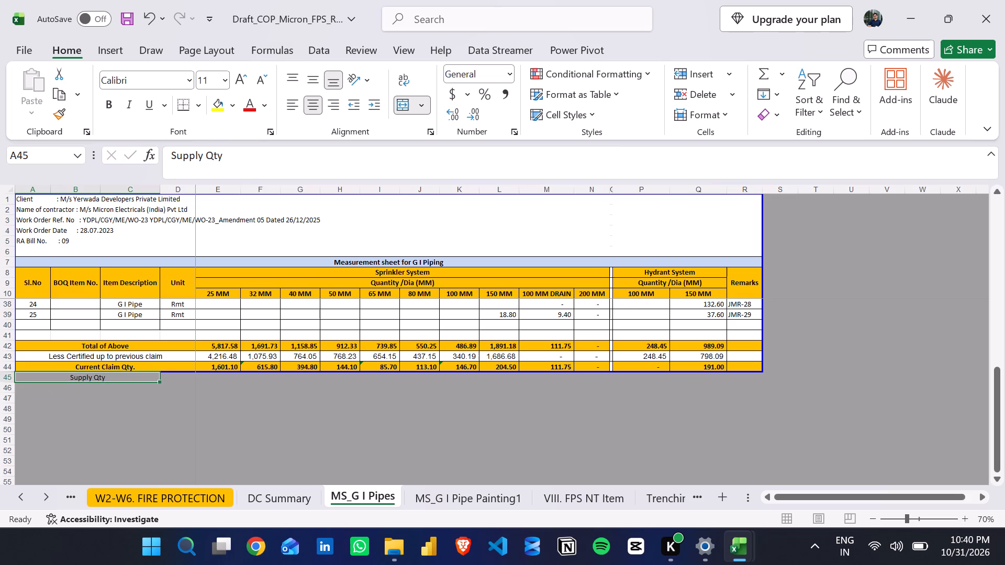
pyautogui.keyDown('shift'); pyautogui.click(602, 382); pyautogui.keyUp('shift')
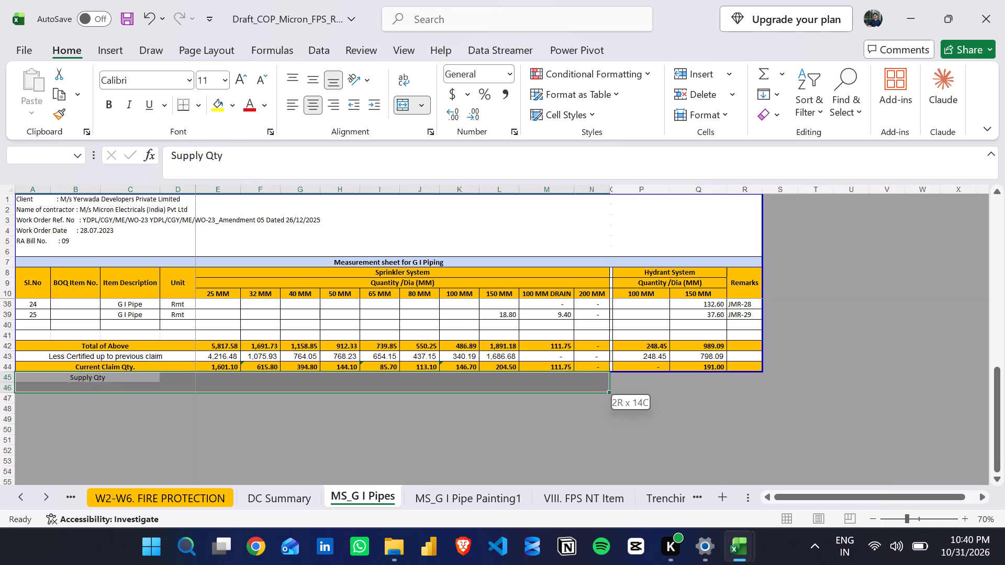
pyautogui.keyDown('shift'); pyautogui.click(591, 376); pyautogui.keyUp('shift')
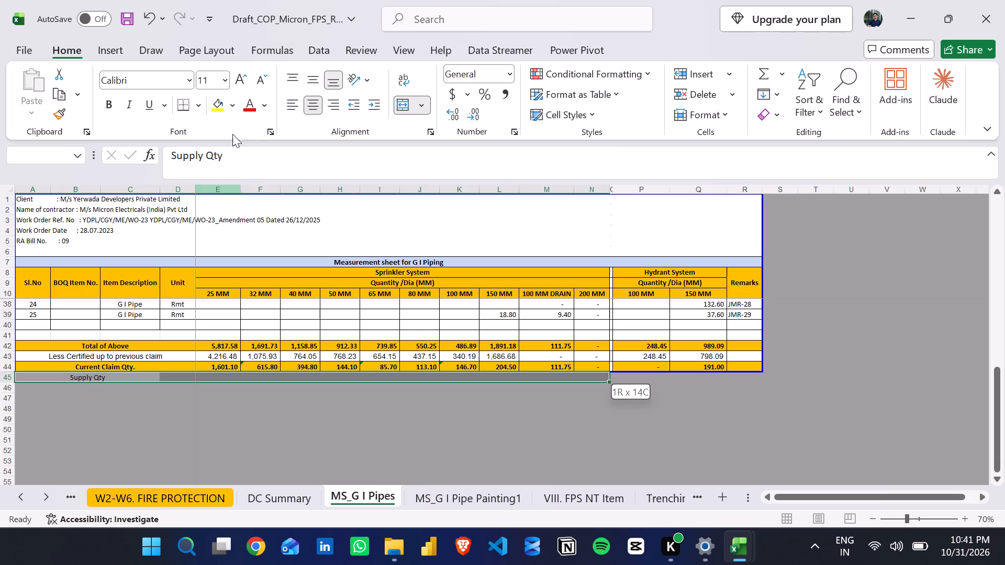
pyautogui.click(198, 101)
pyautogui.click(222, 269)
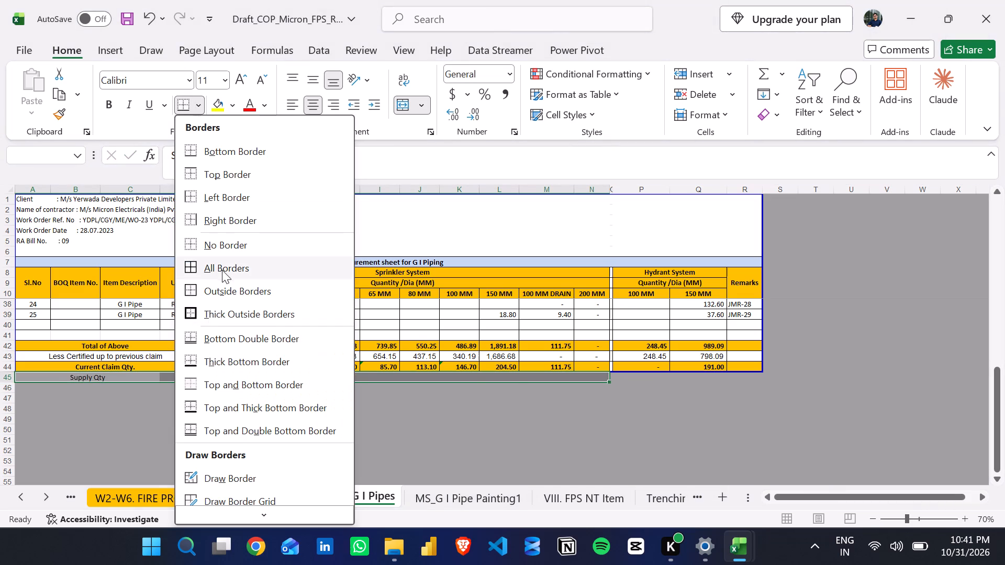
pyautogui.click(298, 415)
pyautogui.hotkey('ctrl', 's')
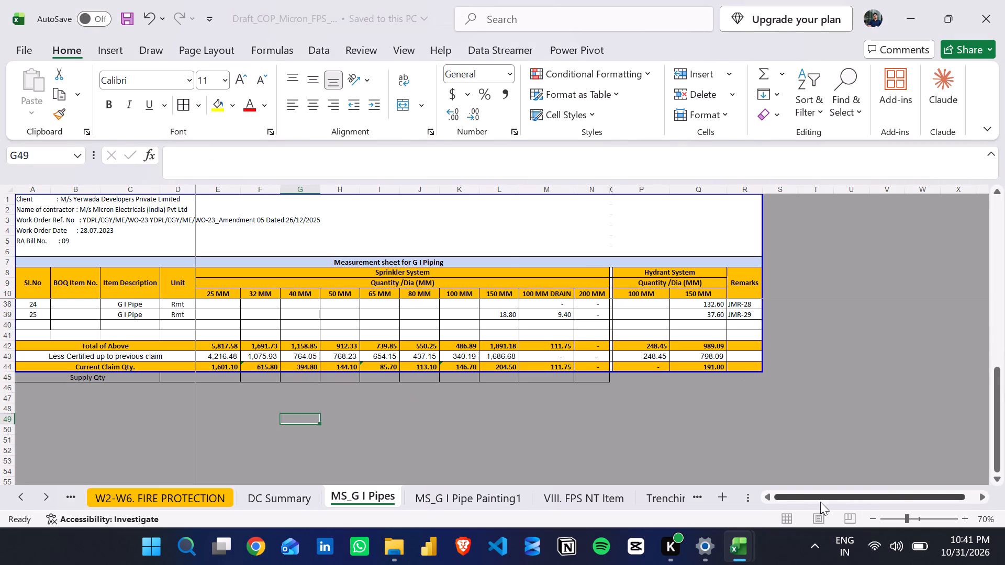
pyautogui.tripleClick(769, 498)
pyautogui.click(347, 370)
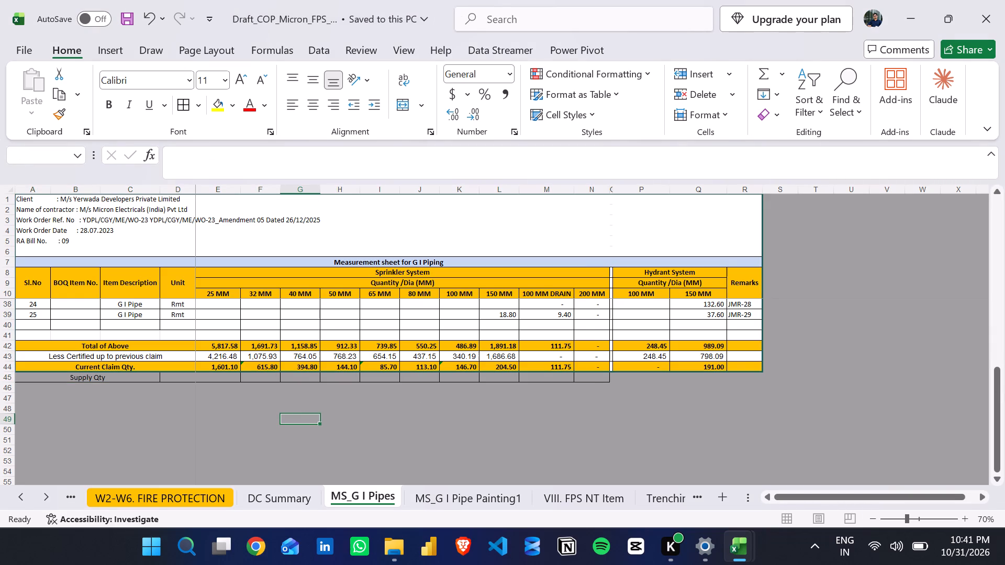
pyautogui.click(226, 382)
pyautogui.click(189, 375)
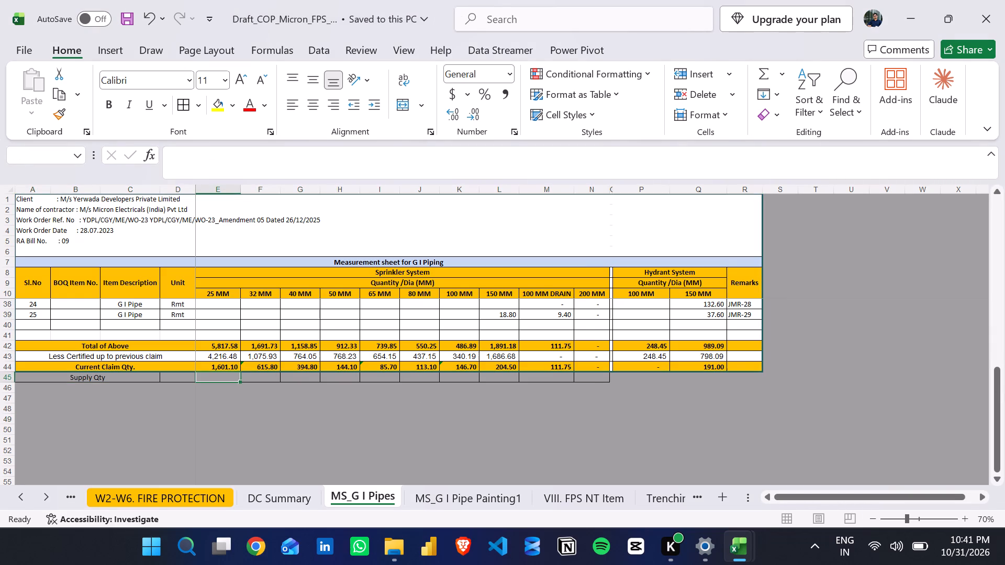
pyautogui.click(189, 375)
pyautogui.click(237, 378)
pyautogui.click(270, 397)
# Check the 25 MM column heading in MS_G I Pipes and look back through W2-W6. FIRE PROTECTION for its pipe item.
pyautogui.click(221, 297)
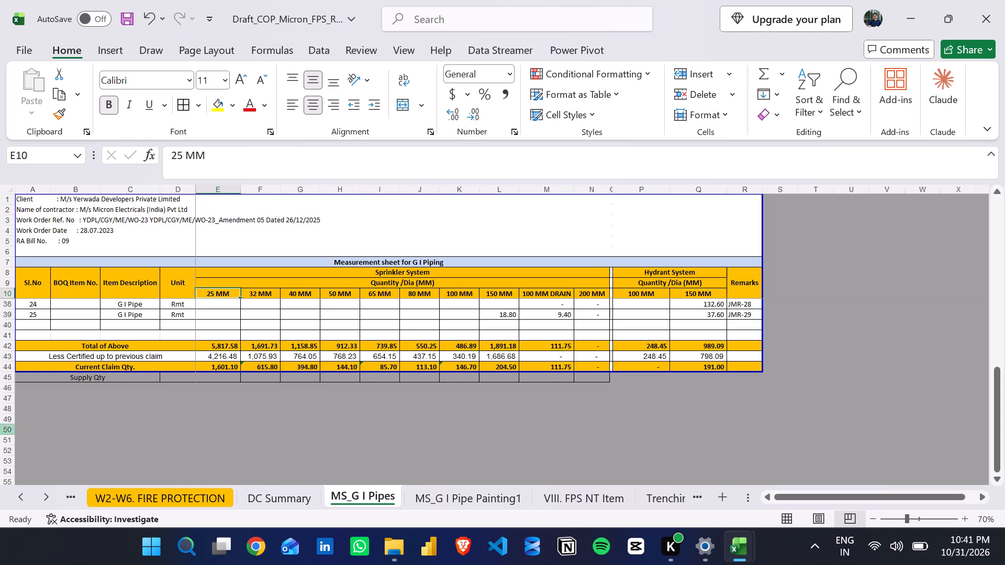
pyautogui.click(98, 501)
pyautogui.scroll(3, 316, 406)
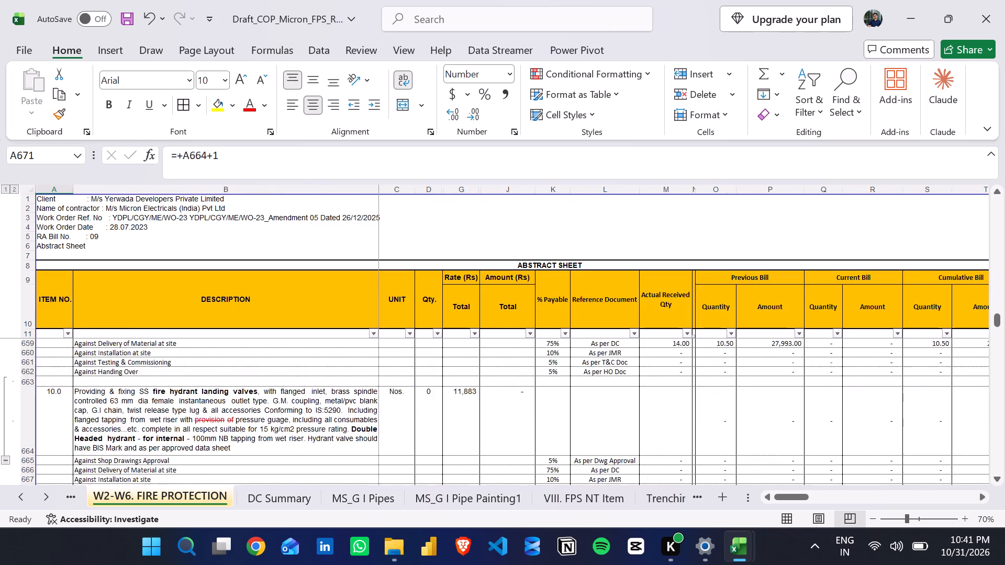
pyautogui.scroll(14, 315, 405)
pyautogui.scroll(10, 314, 401)
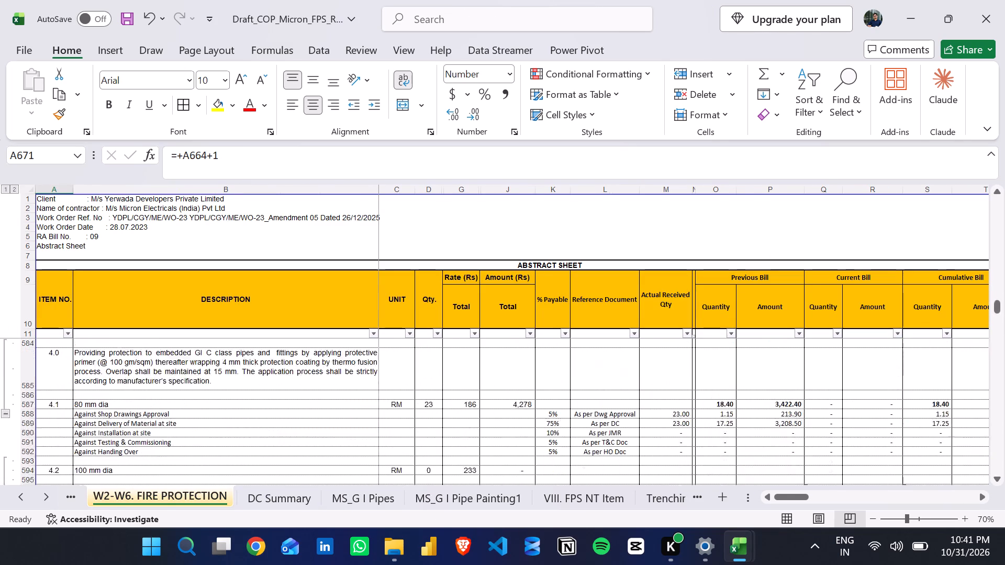
pyautogui.scroll(12, 310, 397)
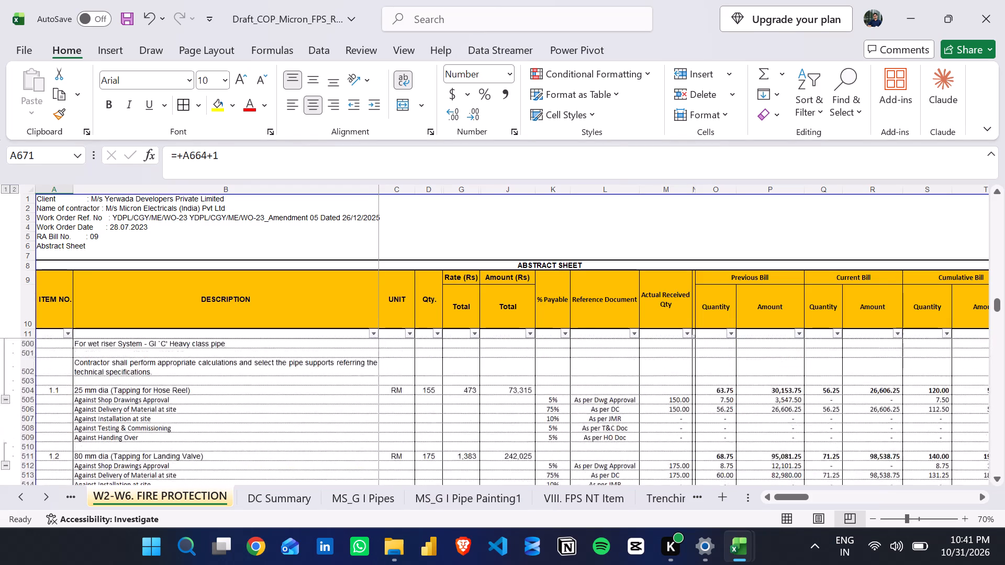
pyautogui.scroll(20, 299, 381)
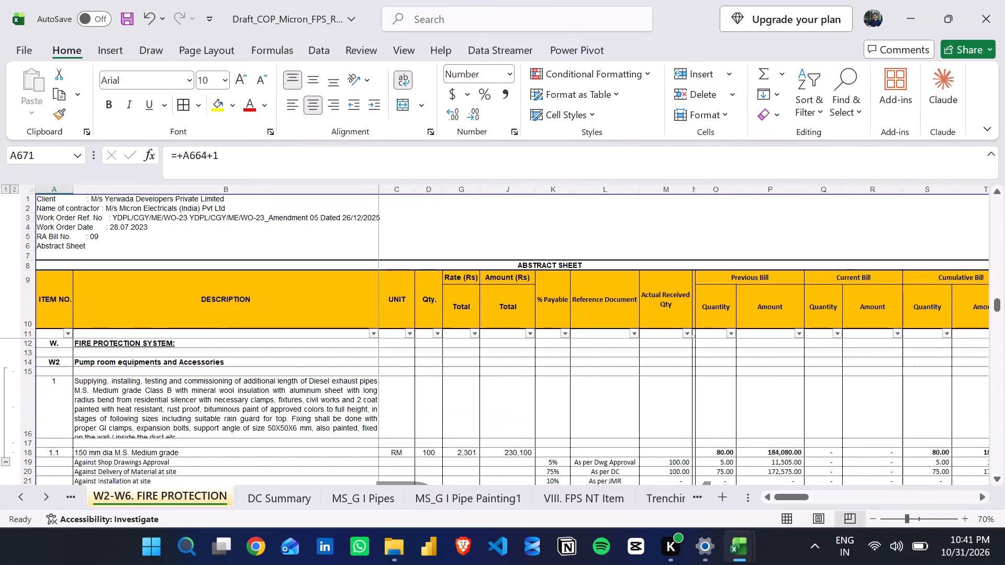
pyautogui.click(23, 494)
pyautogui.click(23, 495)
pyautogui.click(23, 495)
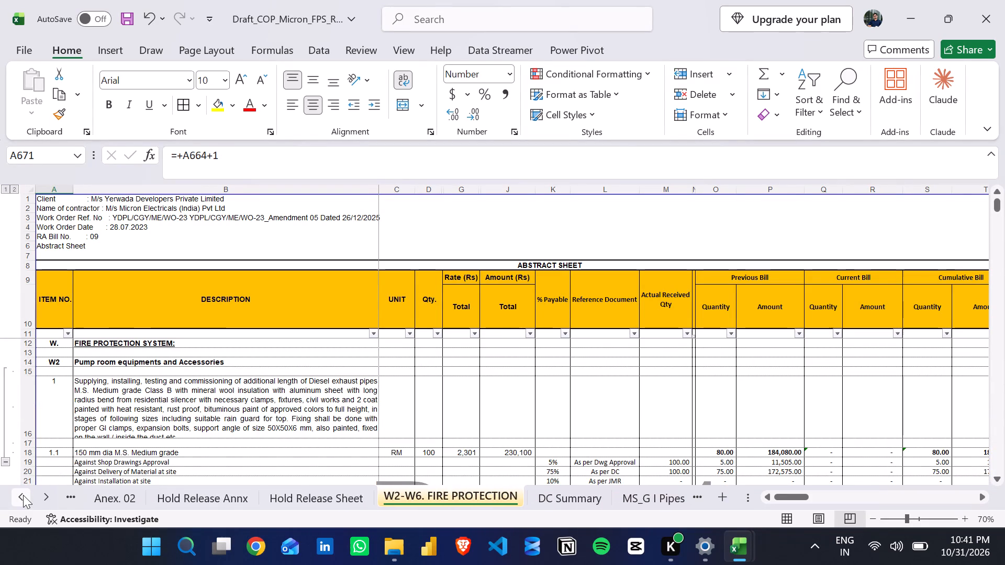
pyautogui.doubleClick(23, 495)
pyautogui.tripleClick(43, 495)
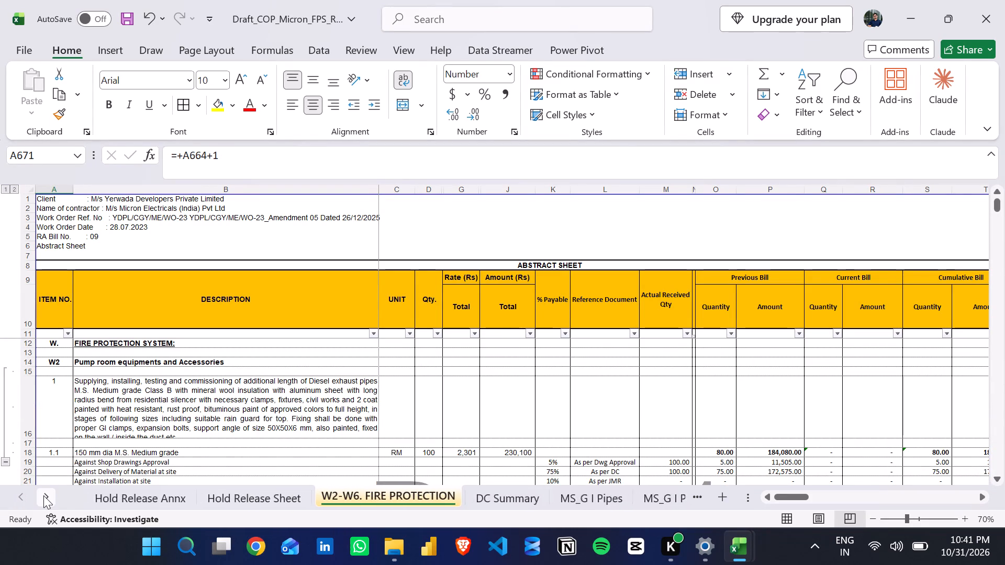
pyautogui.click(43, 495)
# Look through the W2 pump room items in W2-W6. FIRE PROTECTION for the 25 mm pipe item.
pyautogui.scroll(-5, 288, 424)
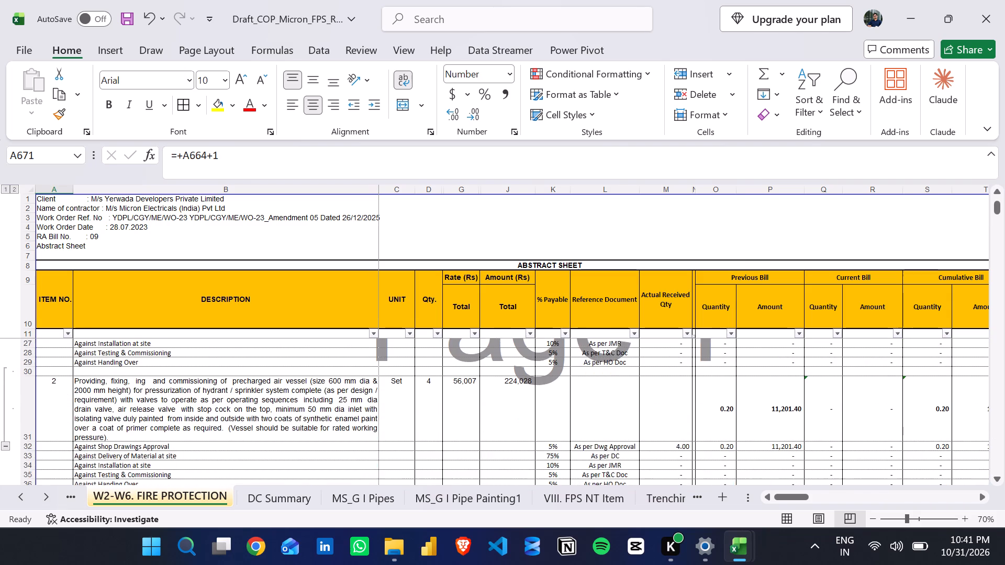
pyautogui.scroll(-13, 288, 421)
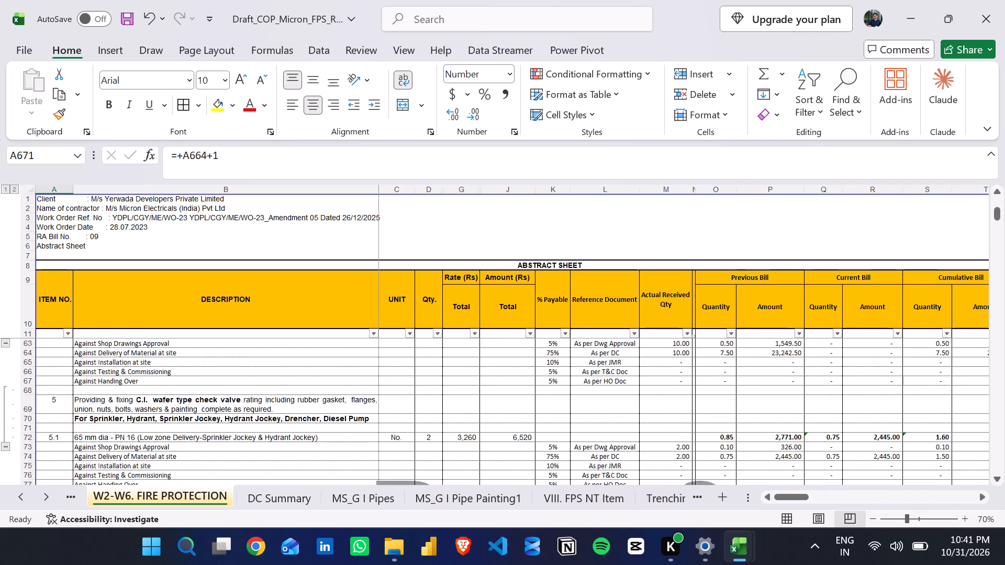
pyautogui.scroll(-13, 286, 413)
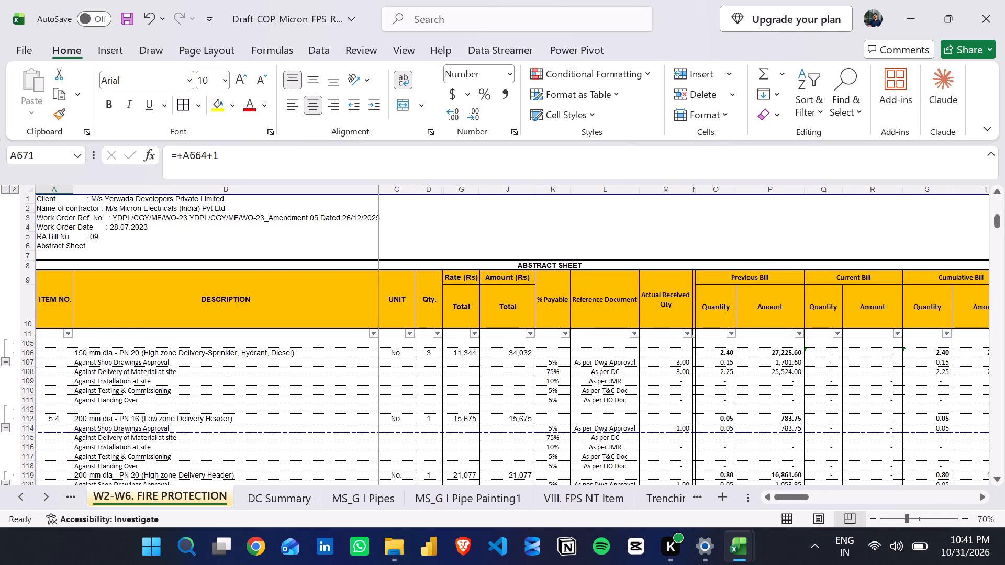
pyautogui.scroll(-18, 284, 409)
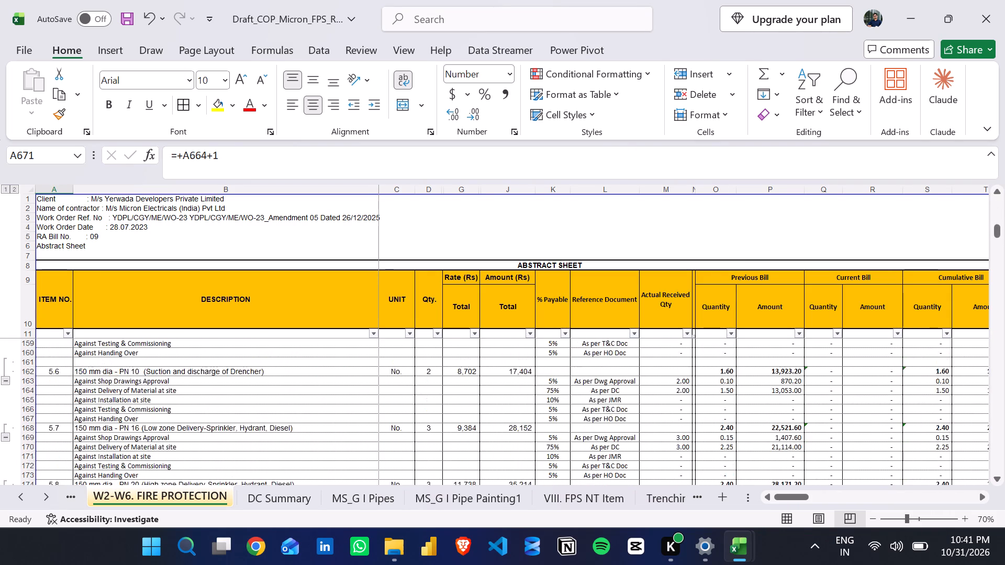
pyautogui.scroll(-14, 283, 407)
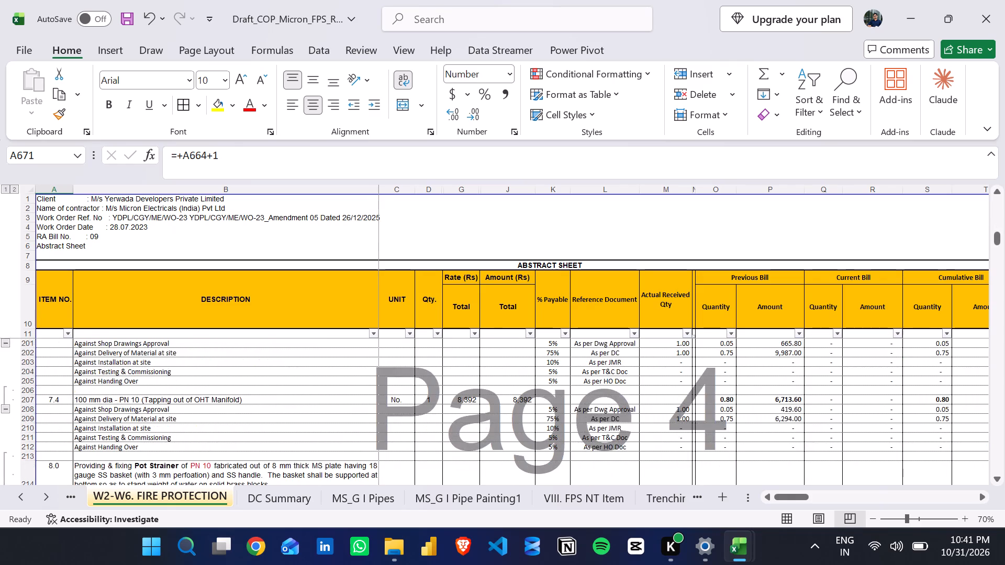
pyautogui.scroll(-11, 282, 405)
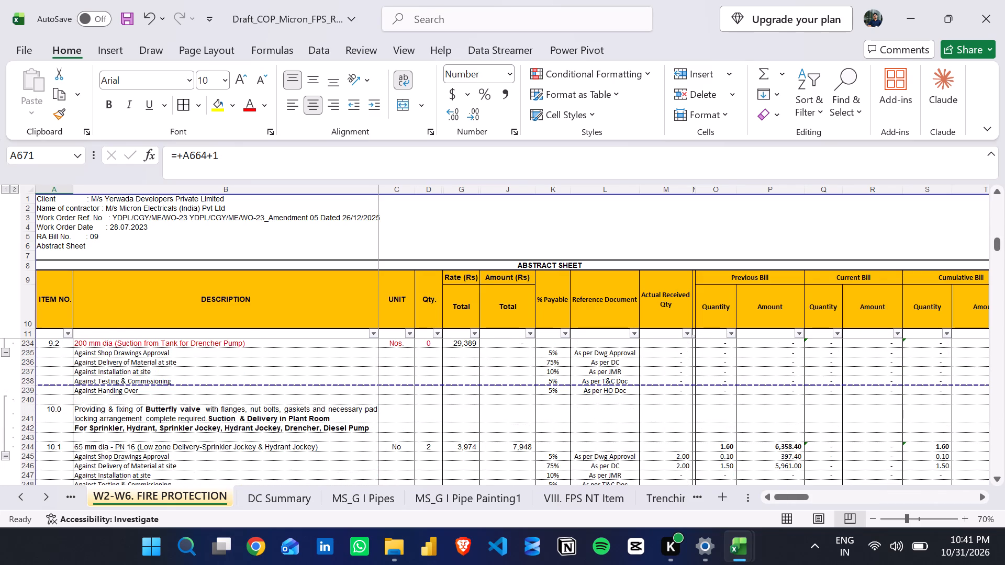
pyautogui.scroll(-5, 281, 404)
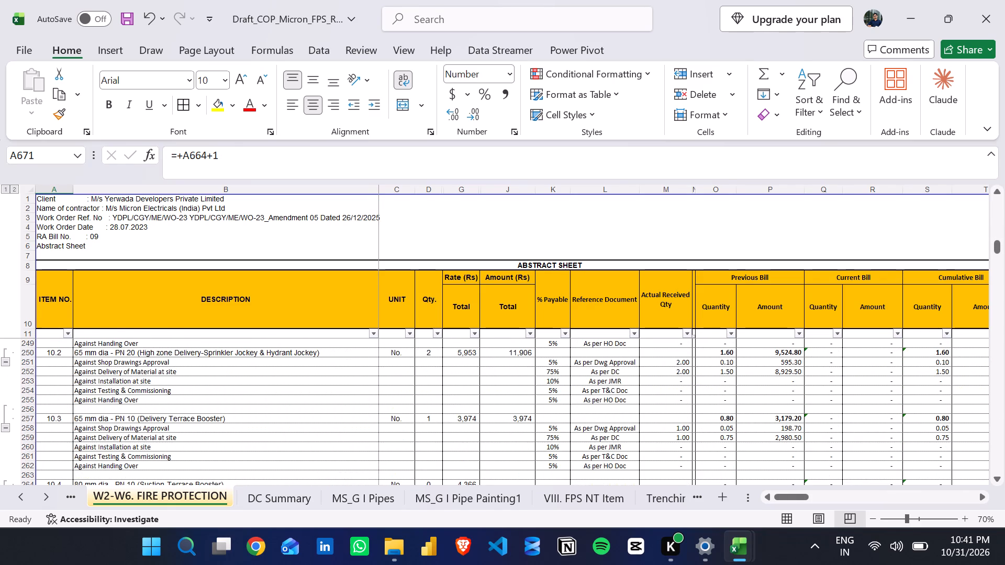
pyautogui.scroll(-7, 280, 394)
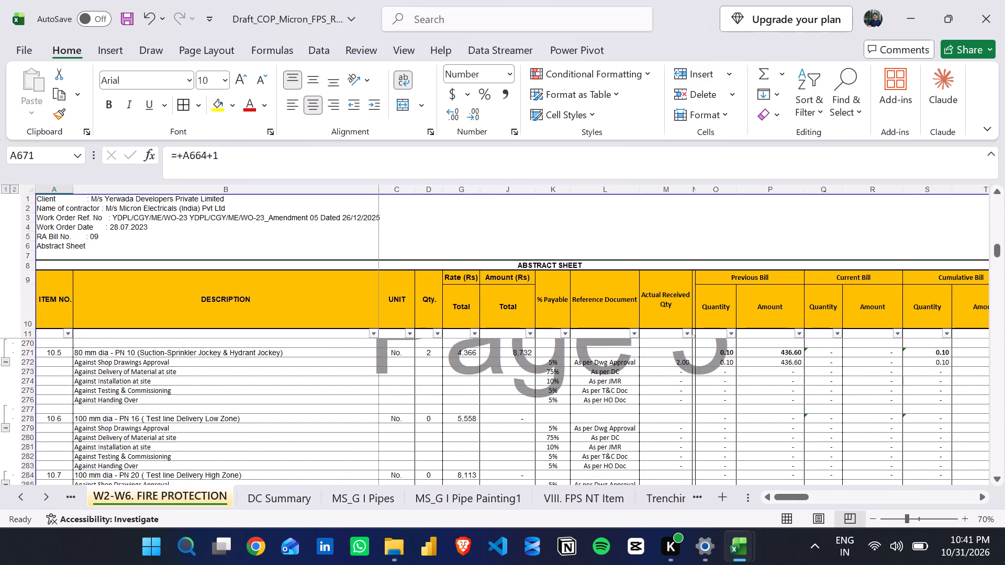
pyautogui.scroll(-8, 277, 387)
# Recheck the pipe diameter columns and JMR entries in the MS_G I Pipes measurement sheet.
pyautogui.click(340, 496)
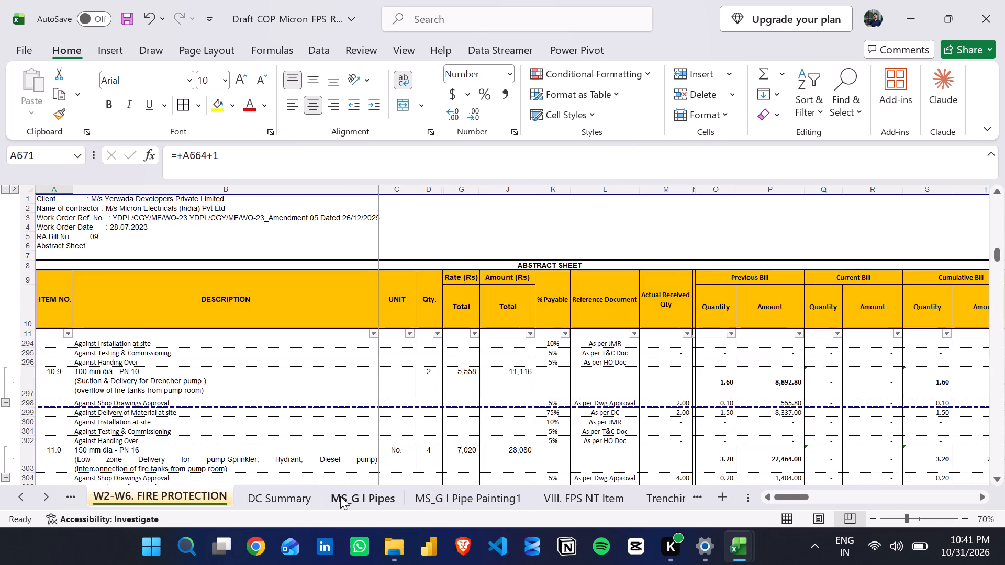
pyautogui.scroll(2, 464, 342)
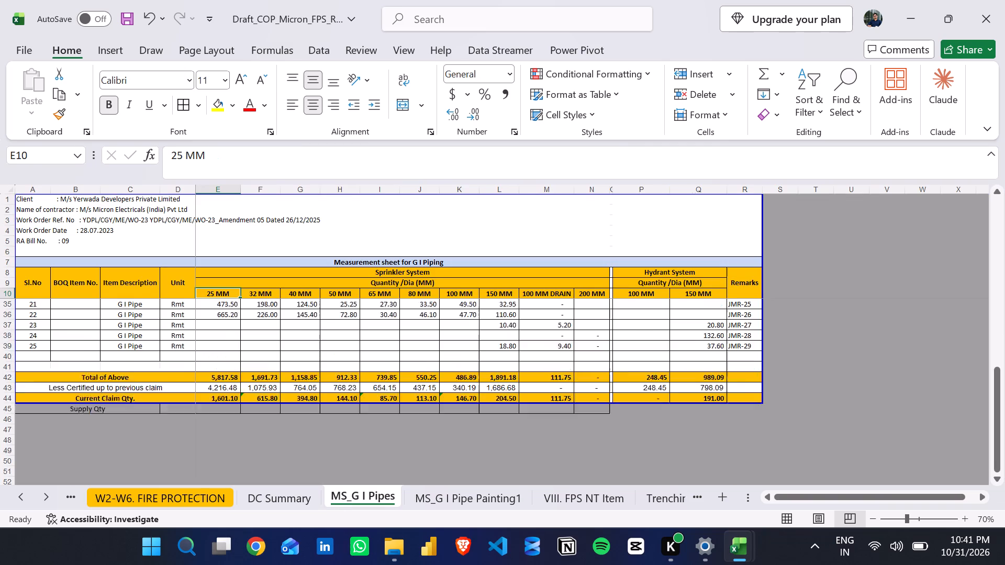
pyautogui.scroll(13, 464, 342)
pyautogui.scroll(-2, 462, 342)
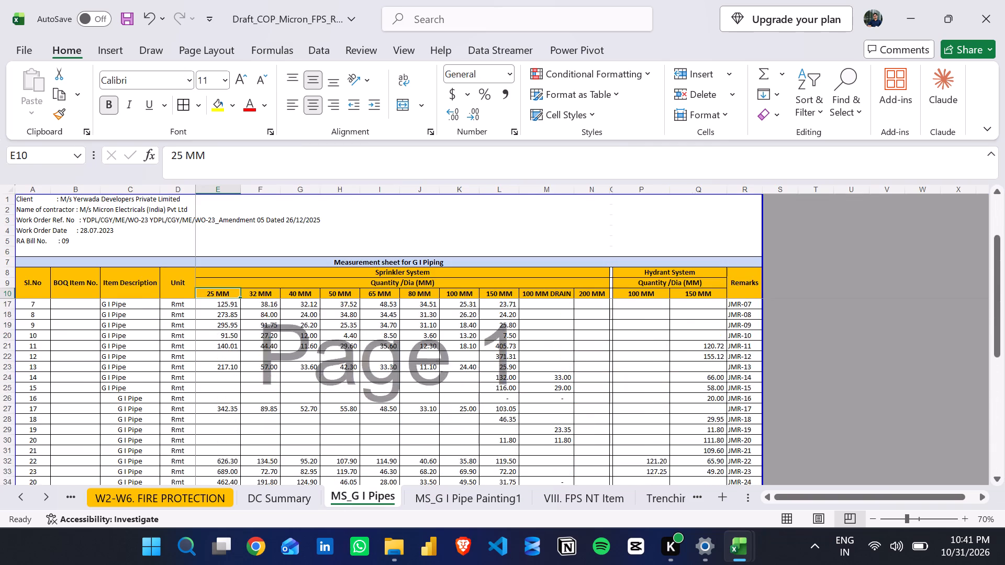
pyautogui.scroll(-2, 462, 342)
# Search the Description column of W2-W6. FIRE PROTECTION for 25mm, and close the search.
pyautogui.click(162, 497)
pyautogui.scroll(-3, 396, 371)
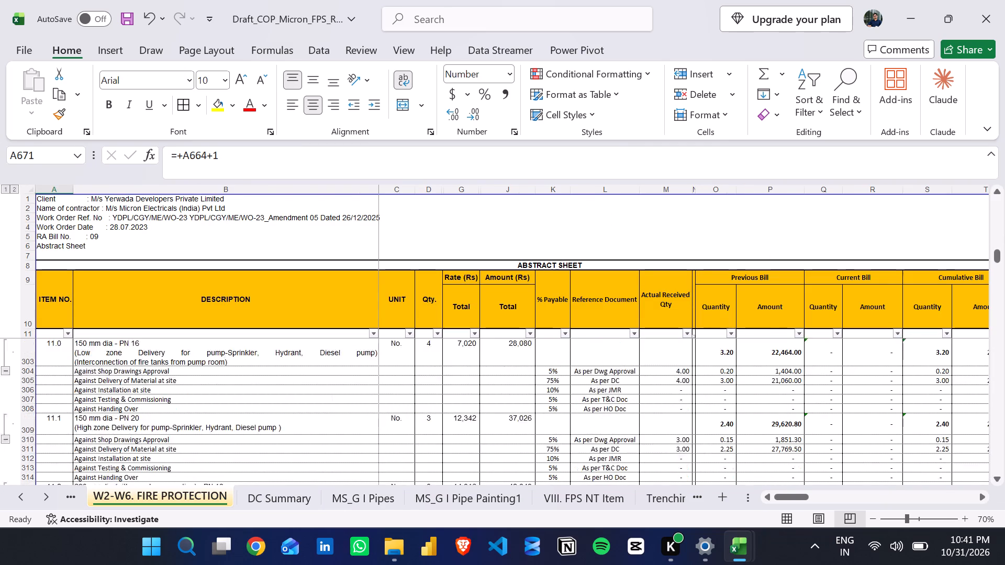
pyautogui.scroll(-1, 396, 370)
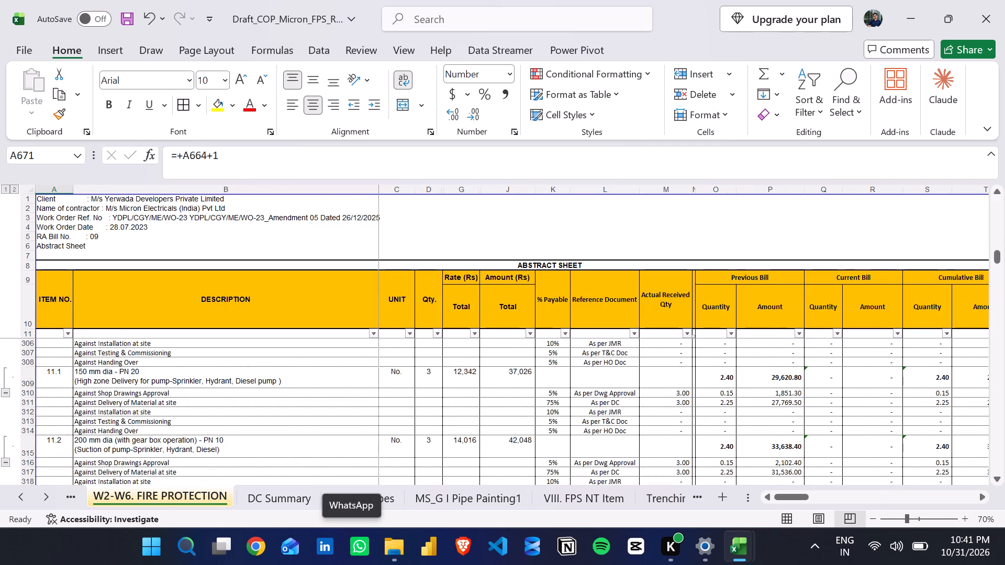
pyautogui.click(259, 192)
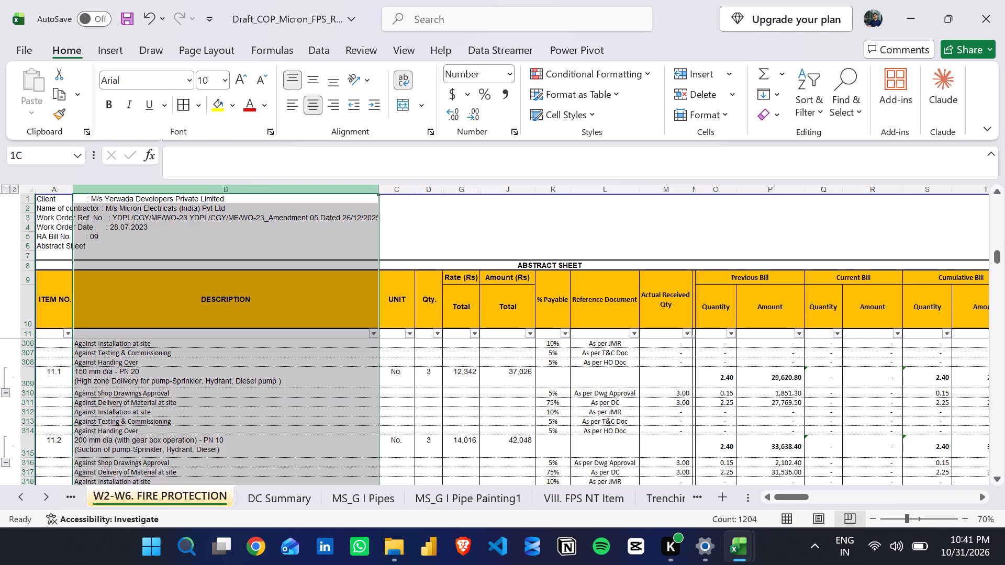
pyautogui.hotkey('ctrl', 'f')
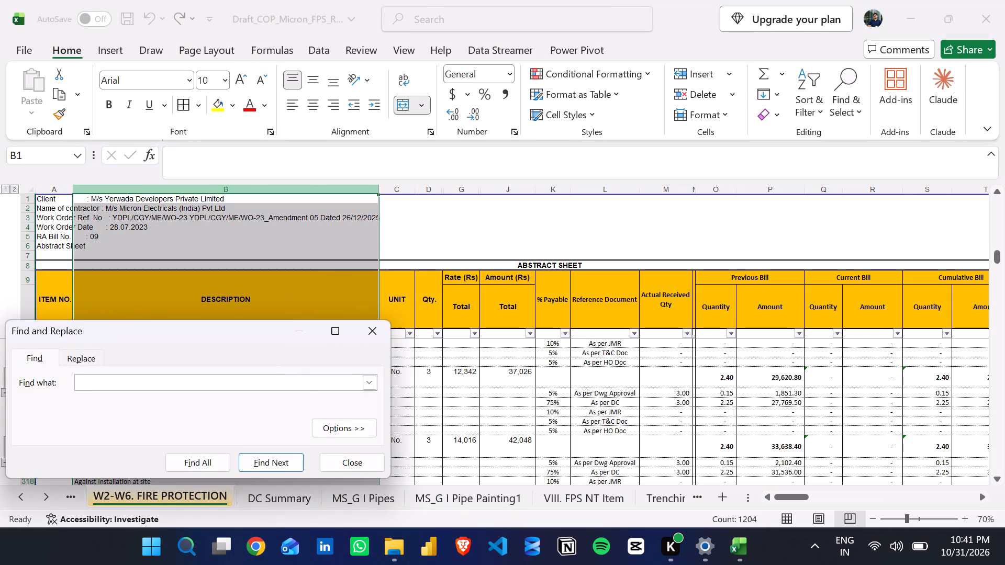
pyautogui.write('26')
pyautogui.press('BackSpace')
pyautogui.write('5mm')
pyautogui.press('Return')
pyautogui.press('Return')
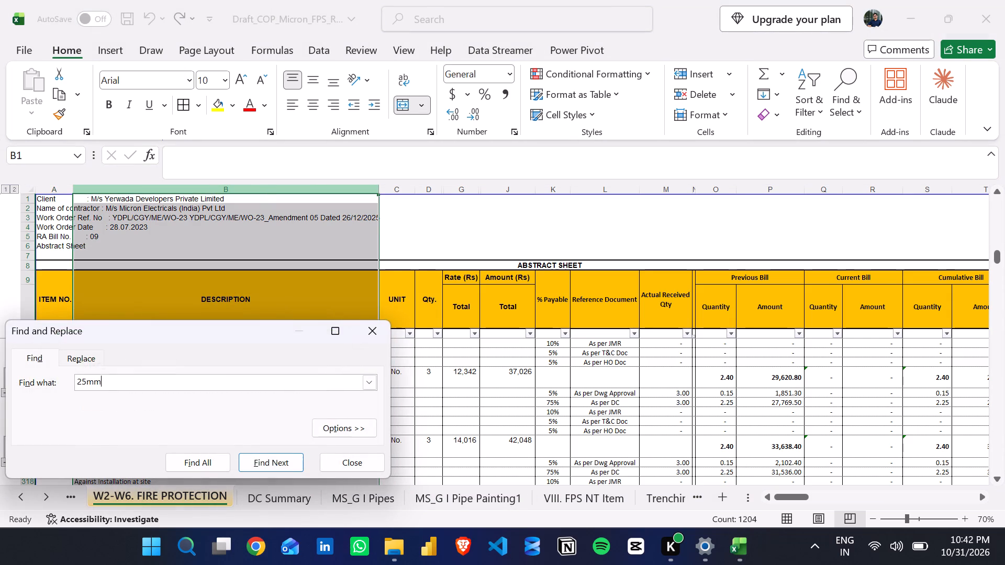
pyautogui.press('BackSpace')
pyautogui.press('BackSpace')
pyautogui.press('BackSpace')
pyautogui.press('BackSpace')
pyautogui.press('3')
pyautogui.press('BackSpace')
pyautogui.write('25')
pyautogui.press('m')
pyautogui.press('m')
pyautogui.press('Return')
pyautogui.press('Return')
pyautogui.press('BackSpace')
pyautogui.press('BackSpace')
pyautogui.press('BackSpace')
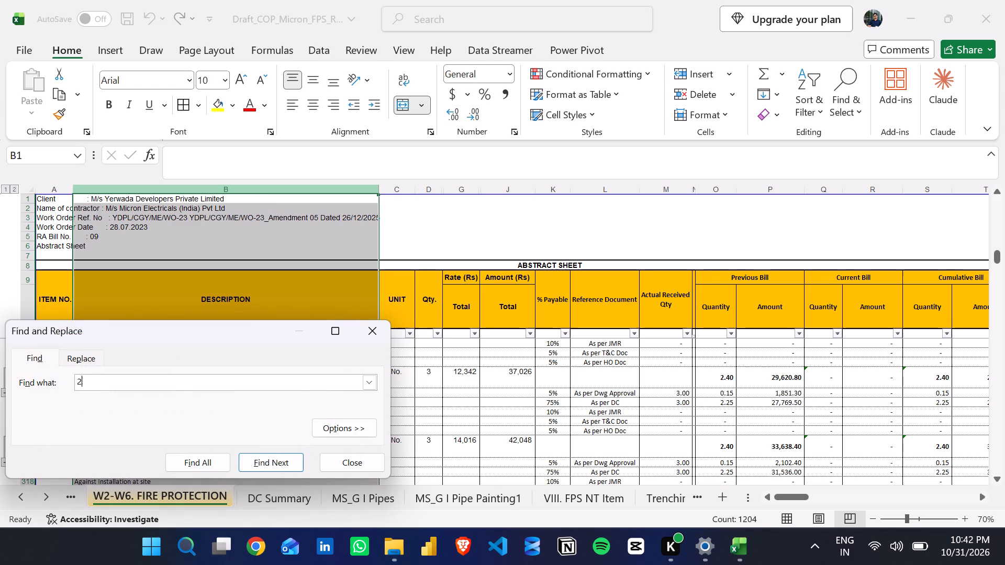
pyautogui.press('BackSpace')
pyautogui.press('BackSpace')
pyautogui.click(379, 333)
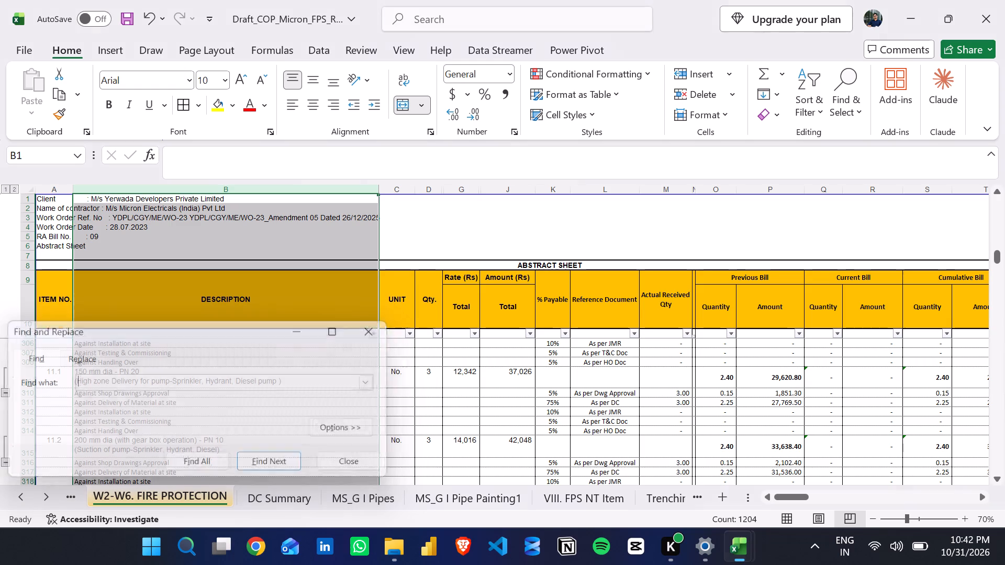
# Examine the remaining W2 pump room items, including the C Class pipes and enamel painting, for the matching pipe sizes.
pyautogui.scroll(-1, 309, 401)
pyautogui.click(308, 400)
pyautogui.scroll(-9, 308, 400)
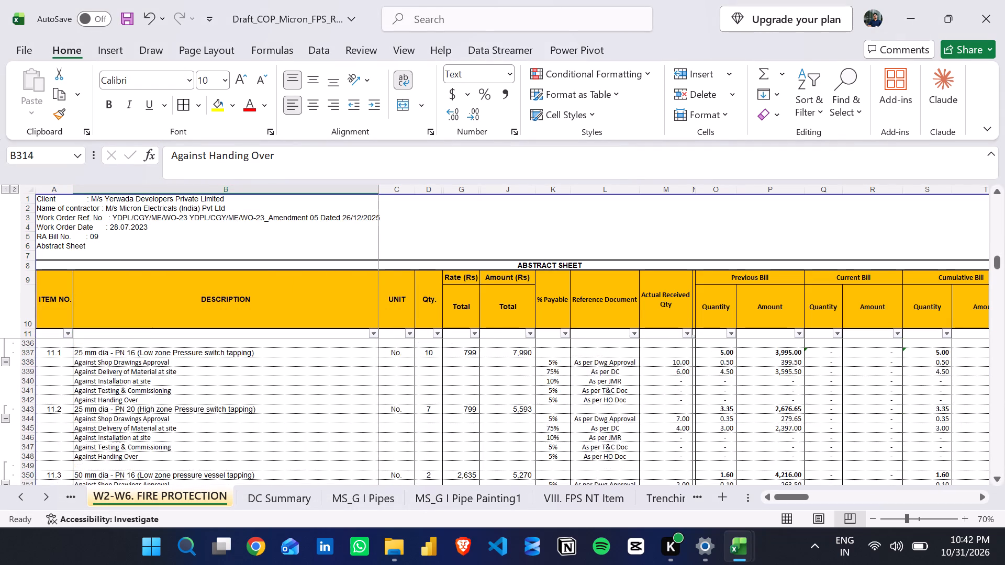
pyautogui.scroll(-13, 306, 397)
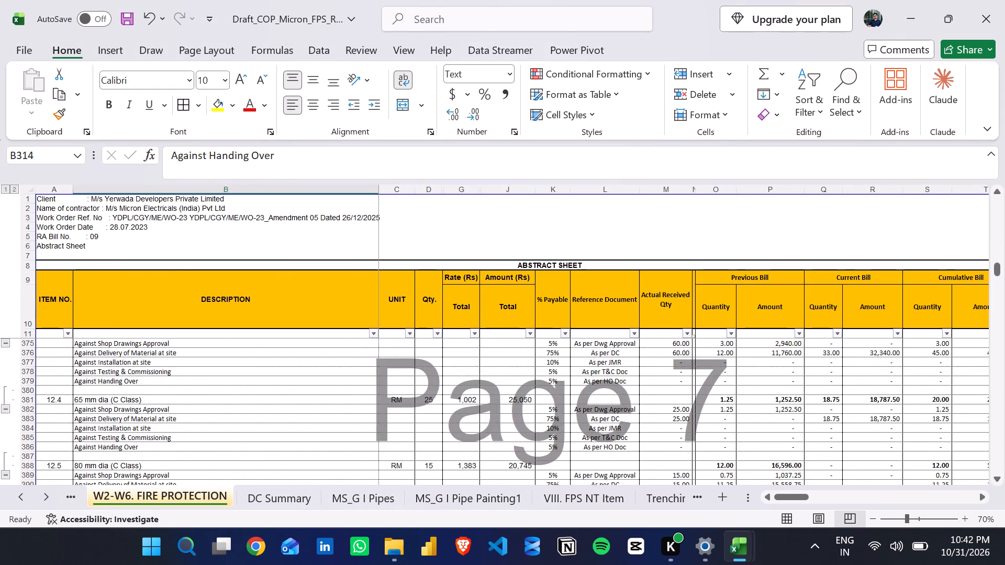
pyautogui.scroll(-7, 305, 395)
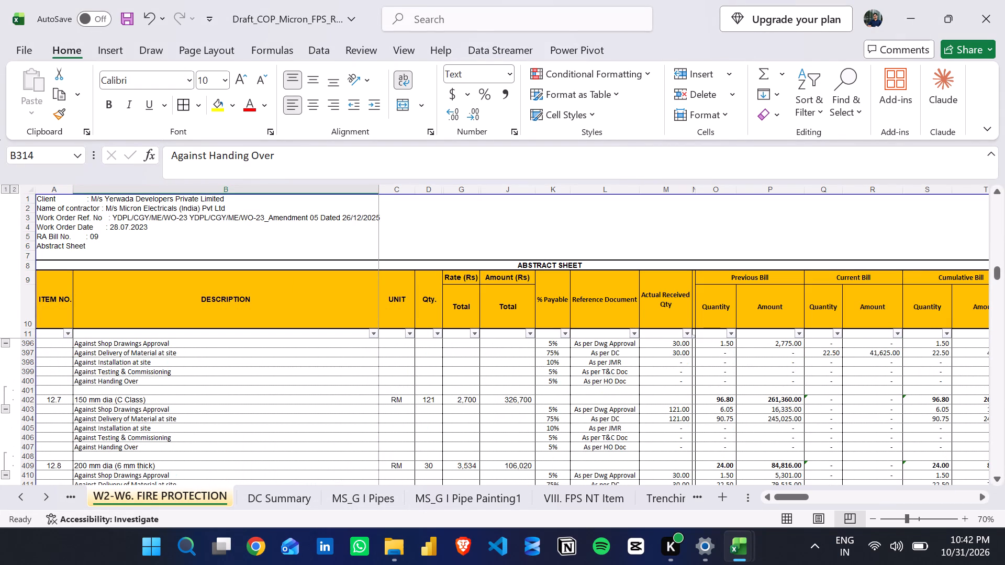
pyautogui.scroll(7, 301, 390)
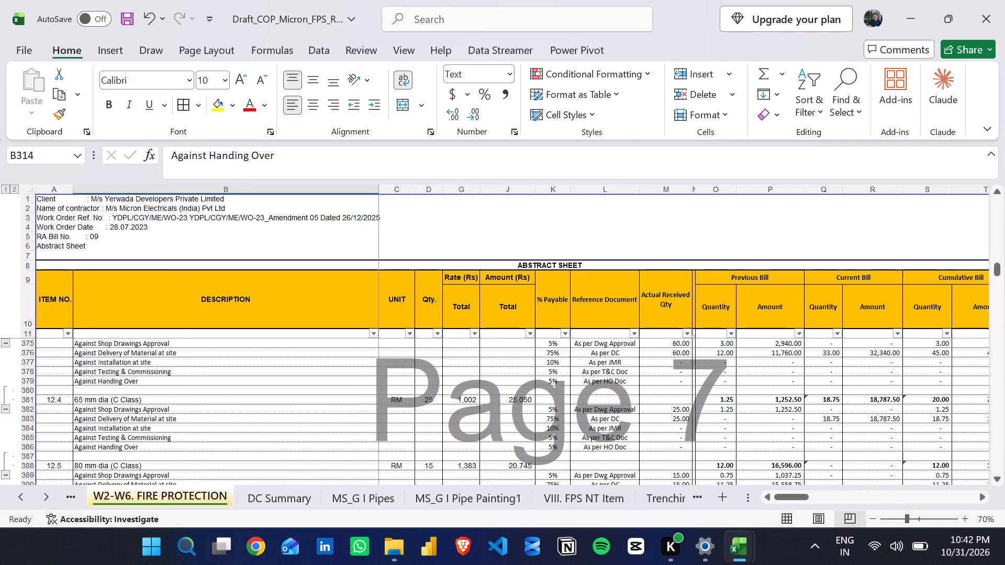
pyautogui.scroll(2, 297, 380)
pyautogui.scroll(-7, 297, 380)
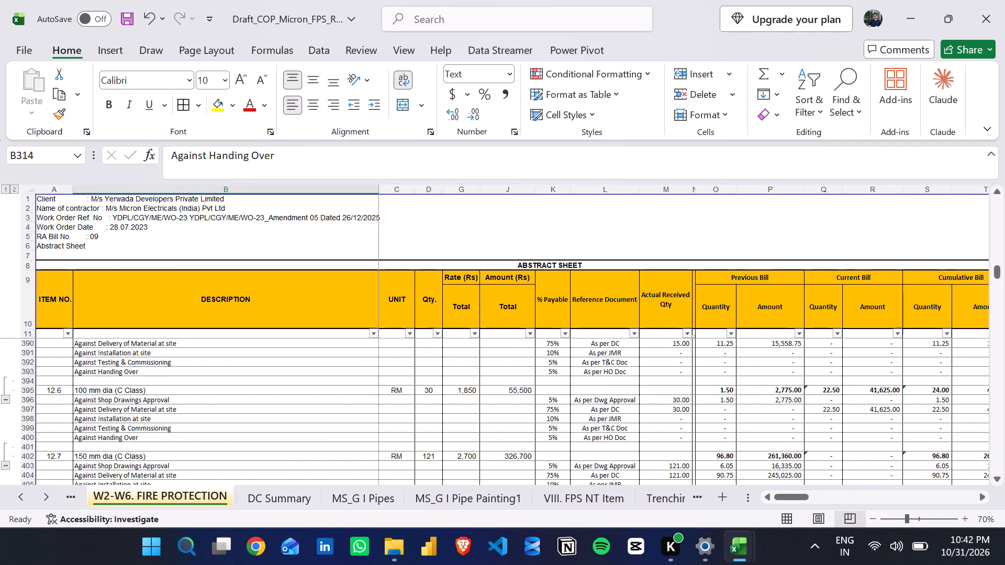
pyautogui.scroll(-11, 297, 380)
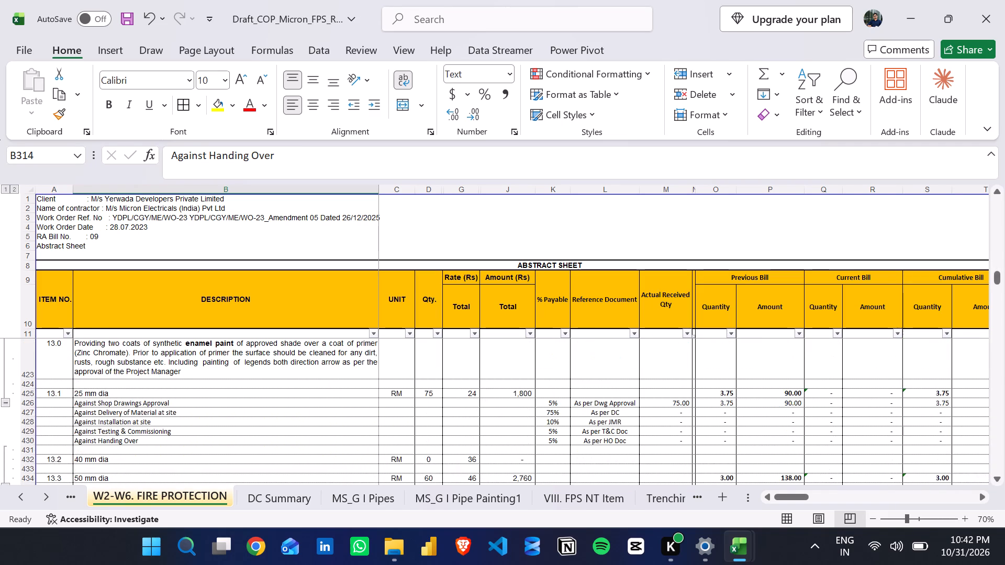
pyautogui.scroll(-19, 297, 380)
pyautogui.scroll(-4, 296, 380)
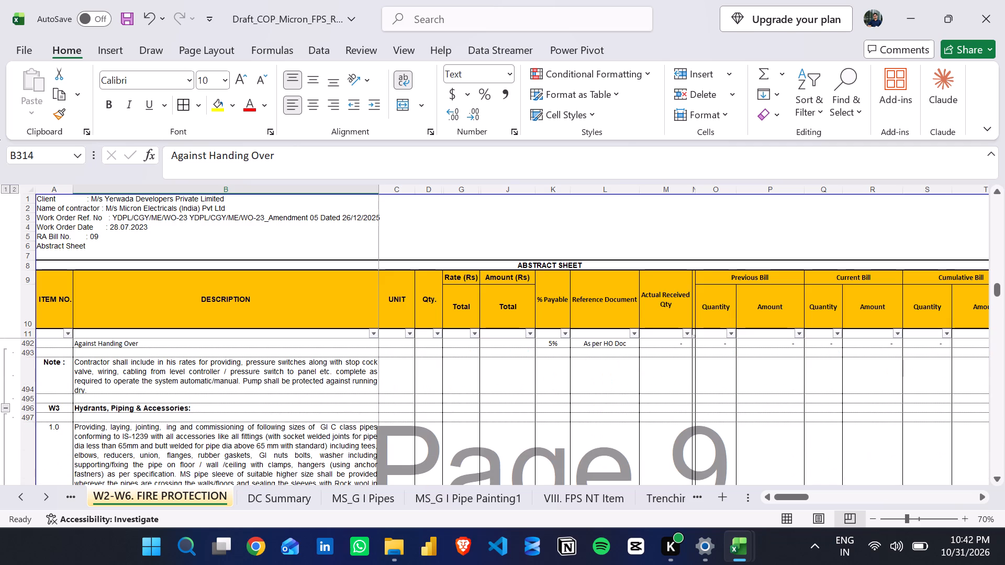
# Examine the W3 hydrant piping items in W2-W6. FIRE PROTECTION, including GI C class pipes, enamel painting and trench piping, for matching sizes.
pyautogui.scroll(-4, 296, 380)
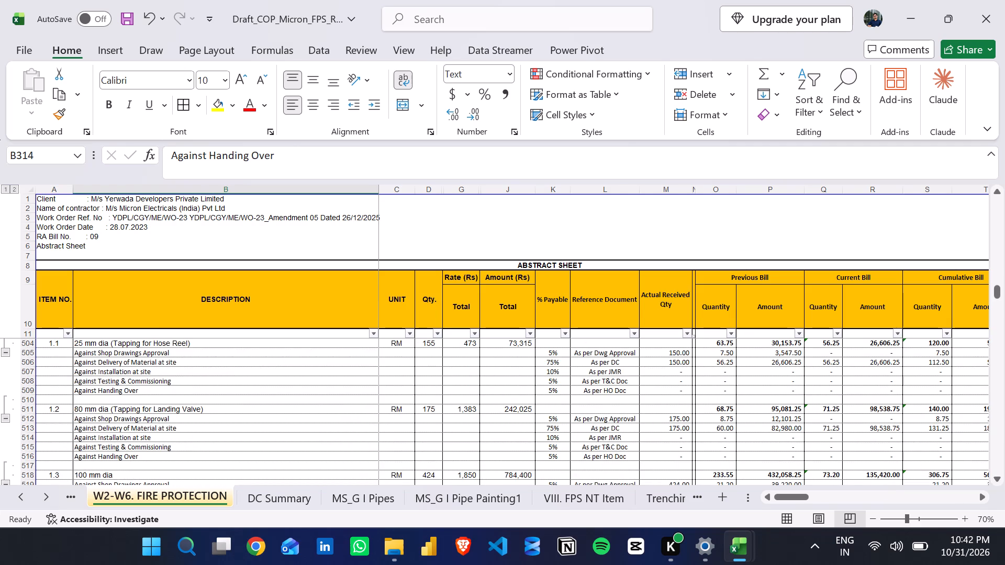
pyautogui.scroll(1, 295, 380)
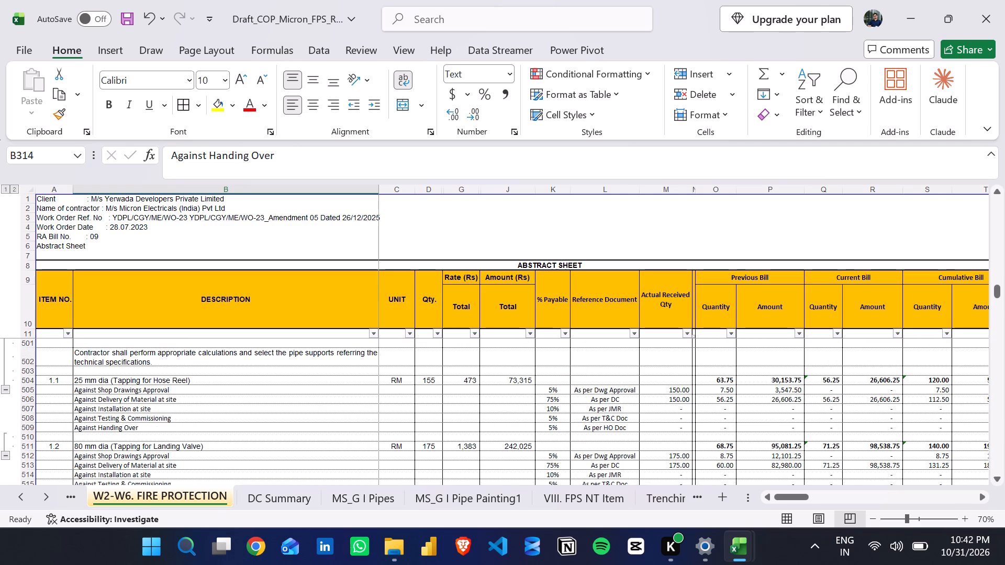
pyautogui.click(158, 392)
pyautogui.scroll(-8, 284, 405)
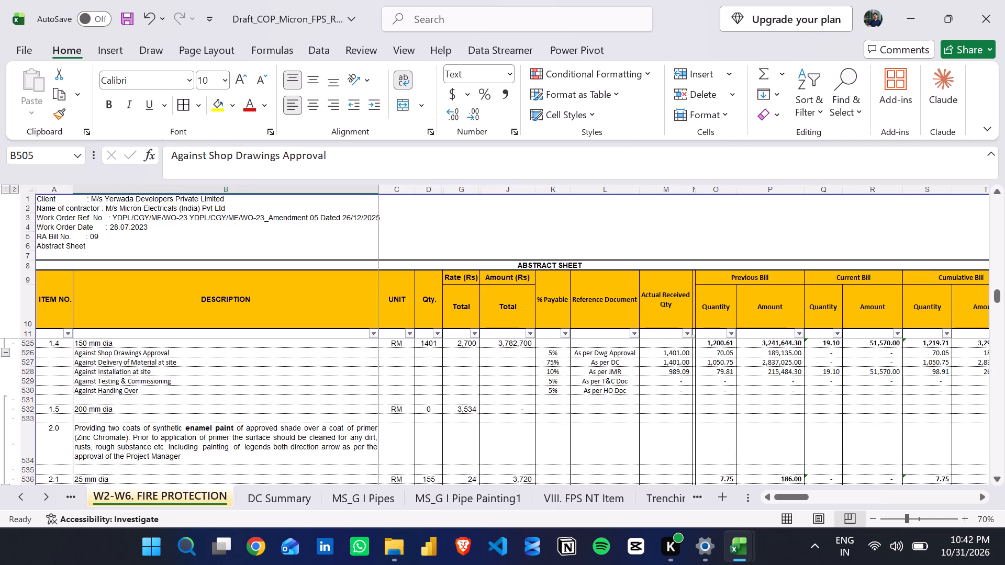
pyautogui.scroll(-2, 277, 402)
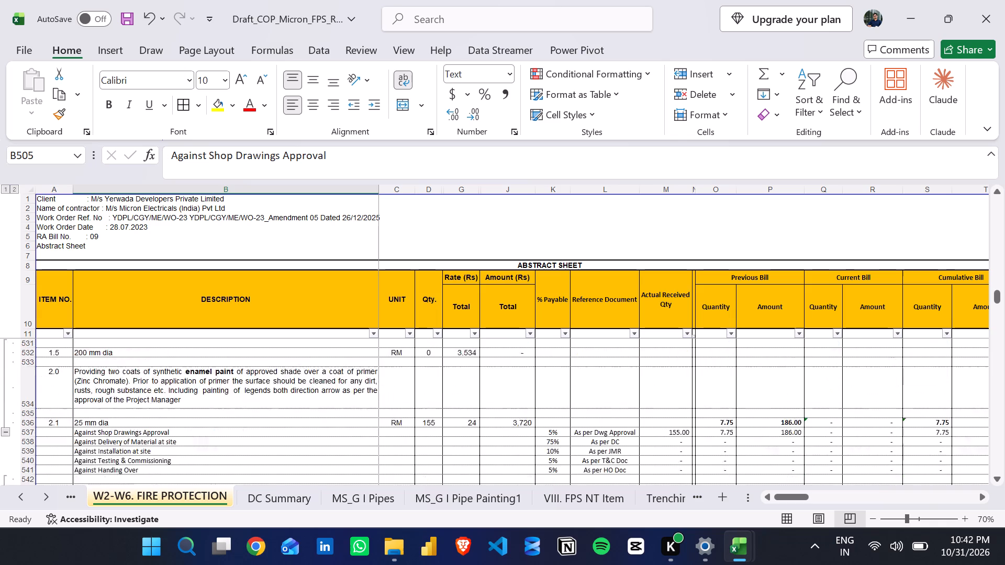
pyautogui.scroll(-2, 277, 402)
pyautogui.scroll(1, 277, 402)
pyautogui.scroll(-7, 277, 402)
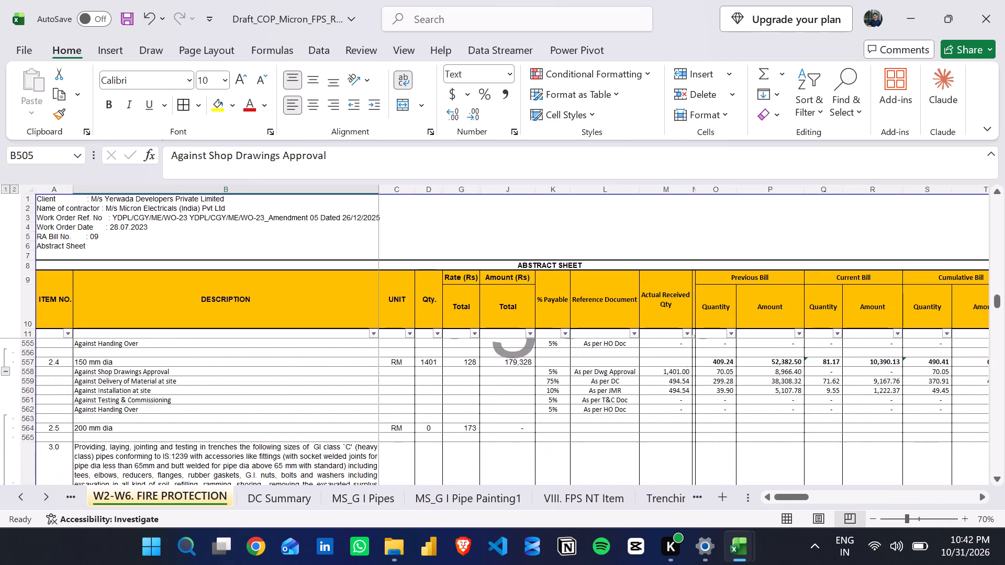
pyautogui.scroll(-16, 277, 402)
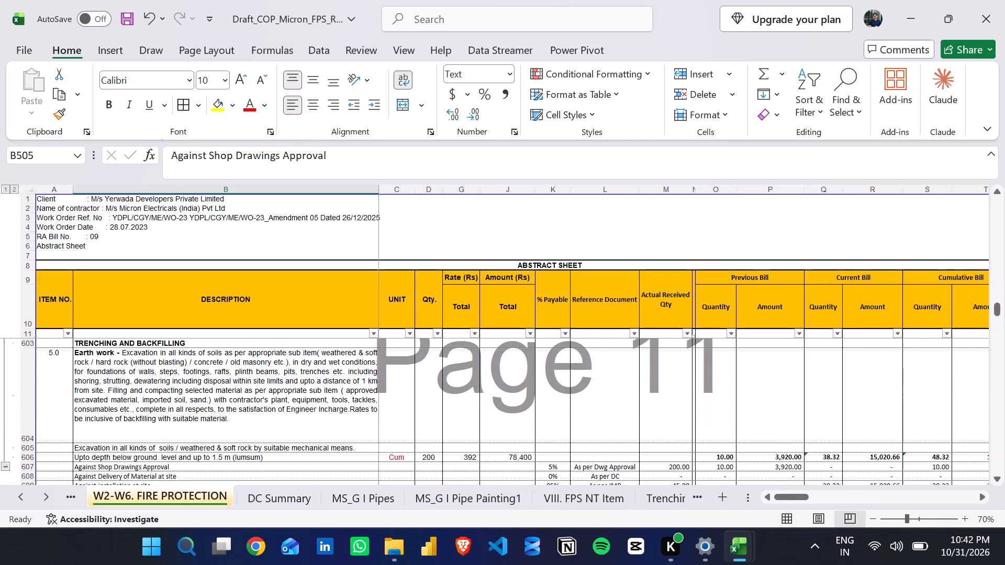
# Look through the remaining W3 valve, hydrant and accessory items as far as the W4 Sprinkler, Piping & Accessories heading.
pyautogui.scroll(-3, 276, 402)
pyautogui.scroll(4, 276, 402)
pyautogui.scroll(-5, 276, 402)
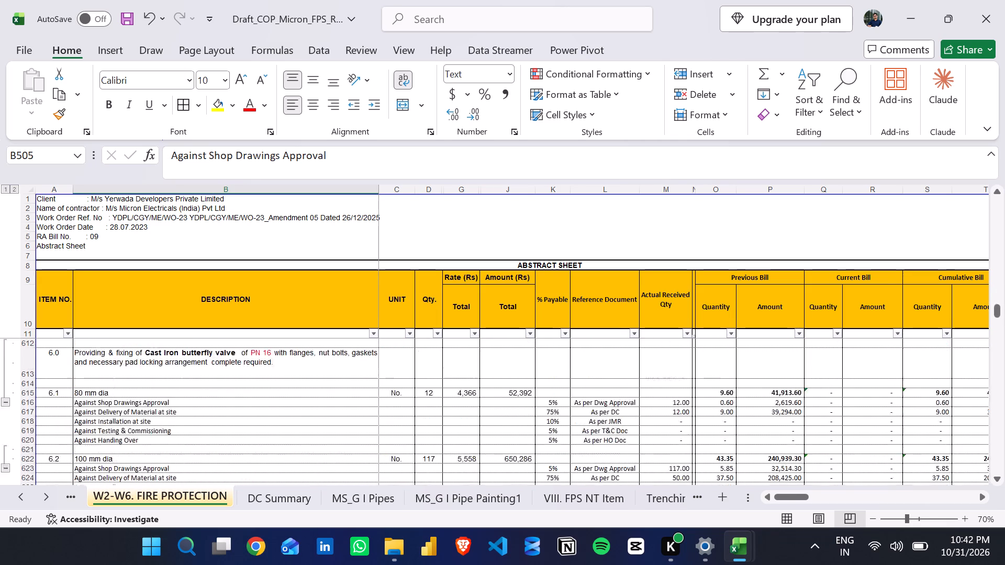
pyautogui.scroll(-13, 276, 402)
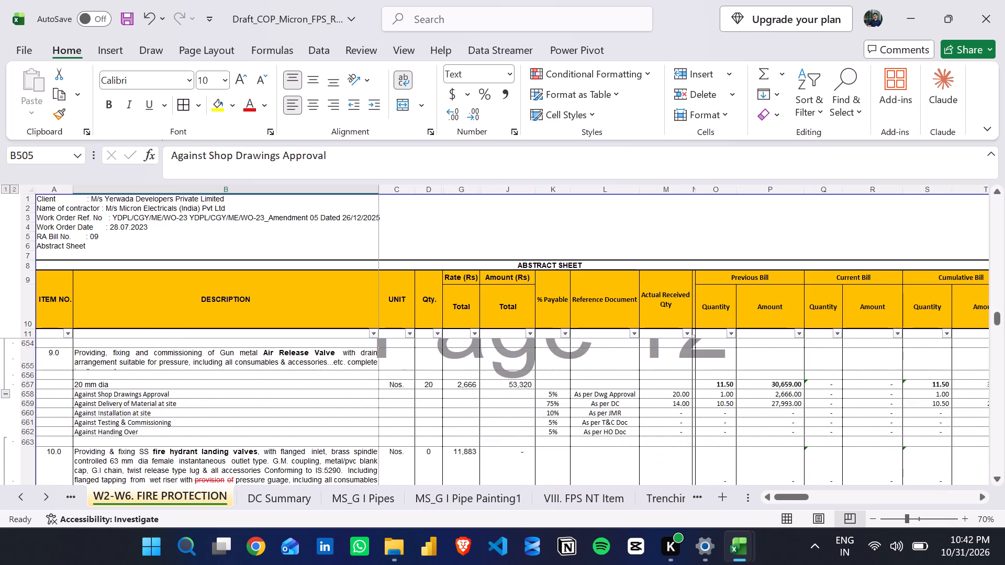
pyautogui.scroll(-17, 275, 402)
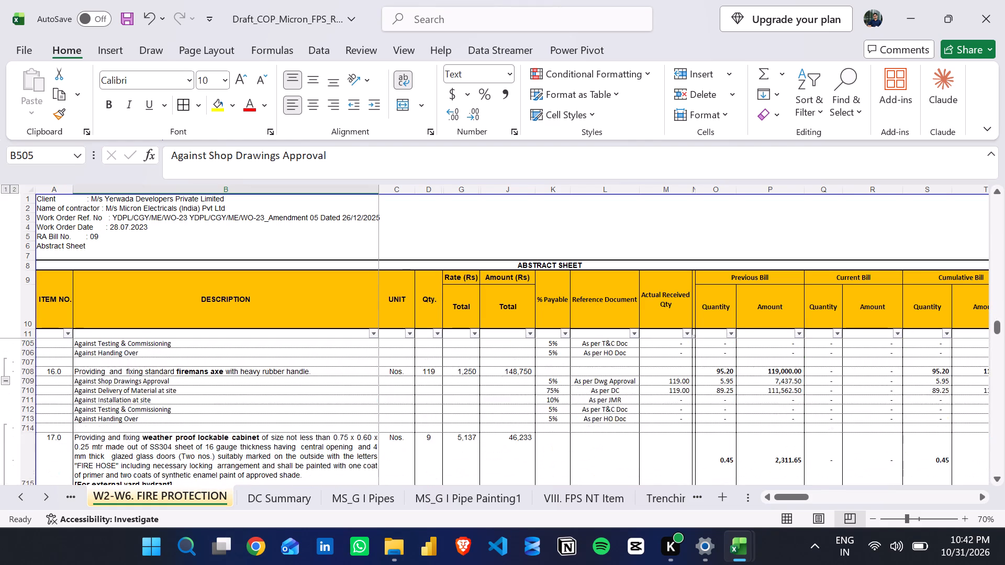
pyautogui.scroll(-13, 274, 402)
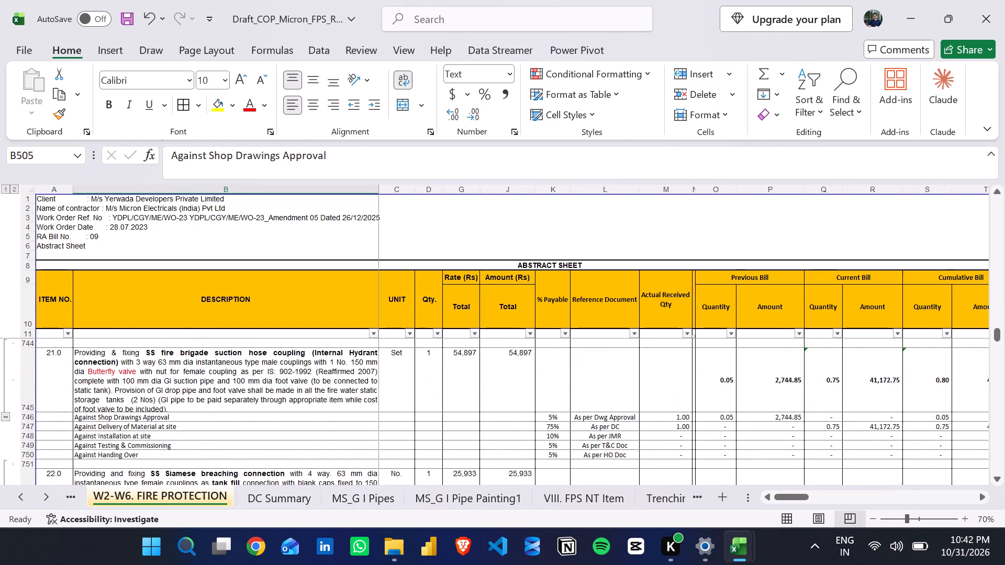
pyautogui.scroll(-9, 274, 402)
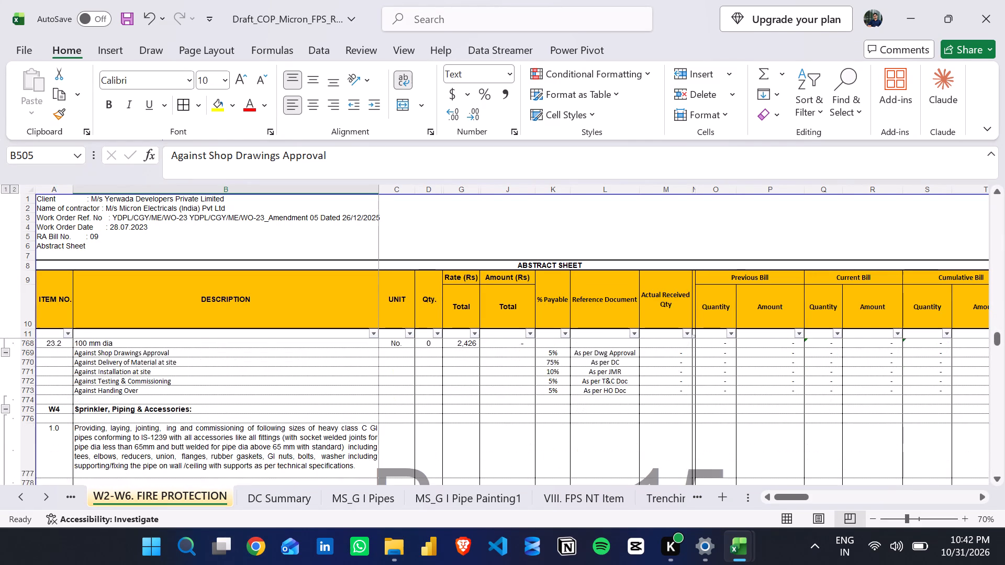
# Locate the Actual Received Qty against delivery of material for the 25 mm dia sprinkler pipe in section W4.
pyautogui.click(271, 402)
pyautogui.press('Down')
pyautogui.press('Down')
pyautogui.press('Down')
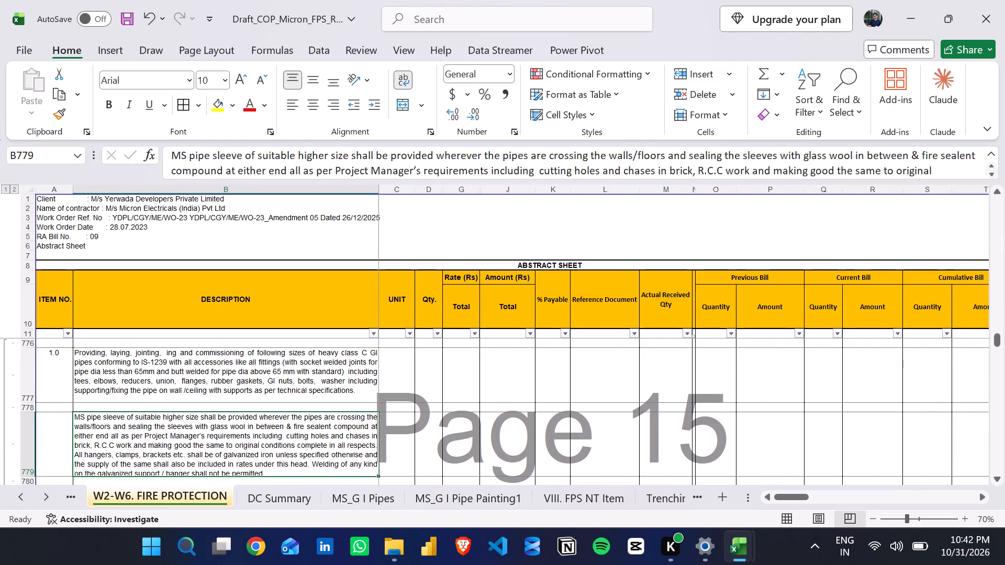
pyautogui.press('Down')
pyautogui.press('Down')
pyautogui.press('Down')
pyautogui.press('Down')
pyautogui.press('Down')
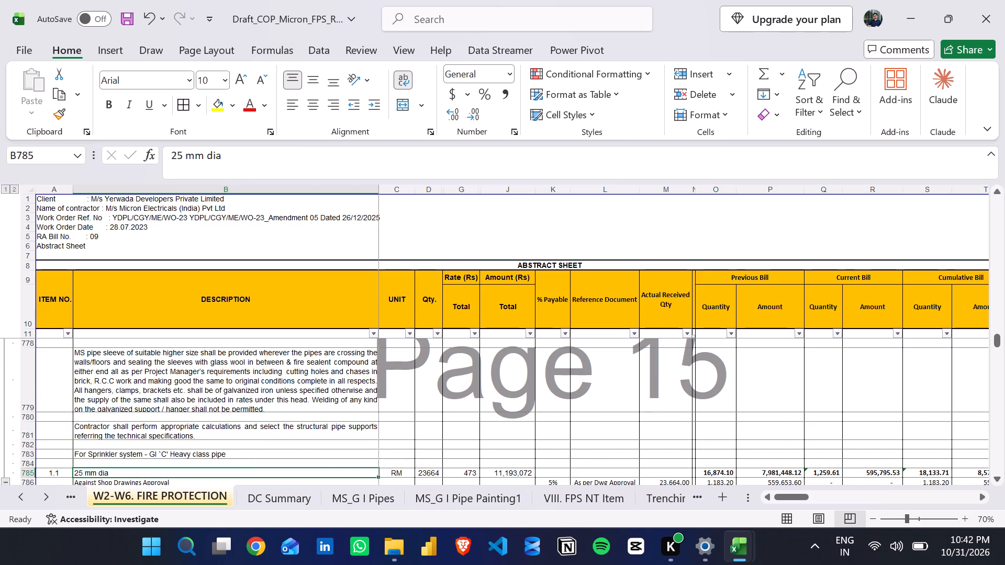
pyautogui.press('Right')
pyautogui.press('Right')
pyautogui.press('Right')
pyautogui.press('Right')
pyautogui.press('Right')
pyautogui.press('Right')
pyautogui.press('Right')
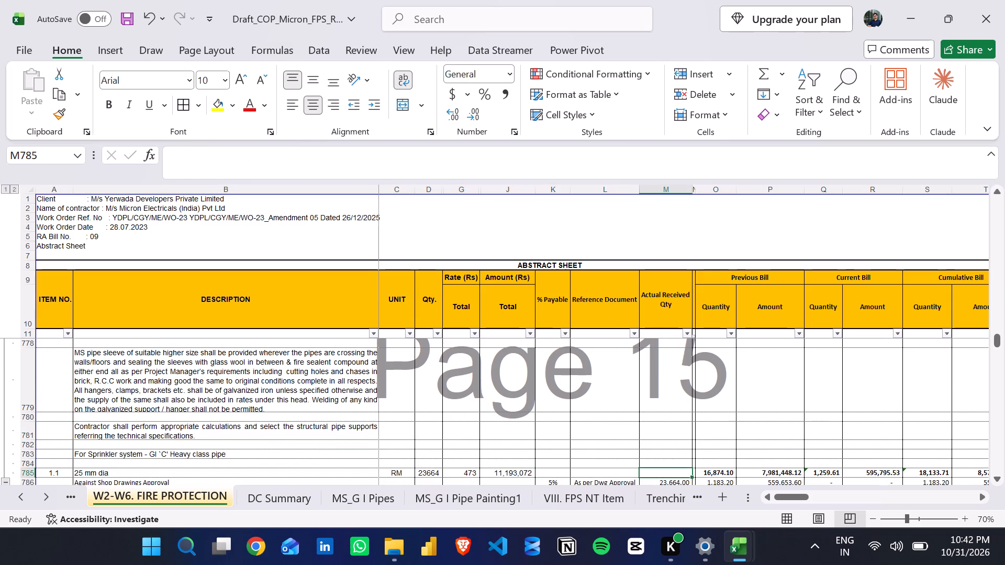
pyautogui.press('Down')
pyautogui.press('Down')
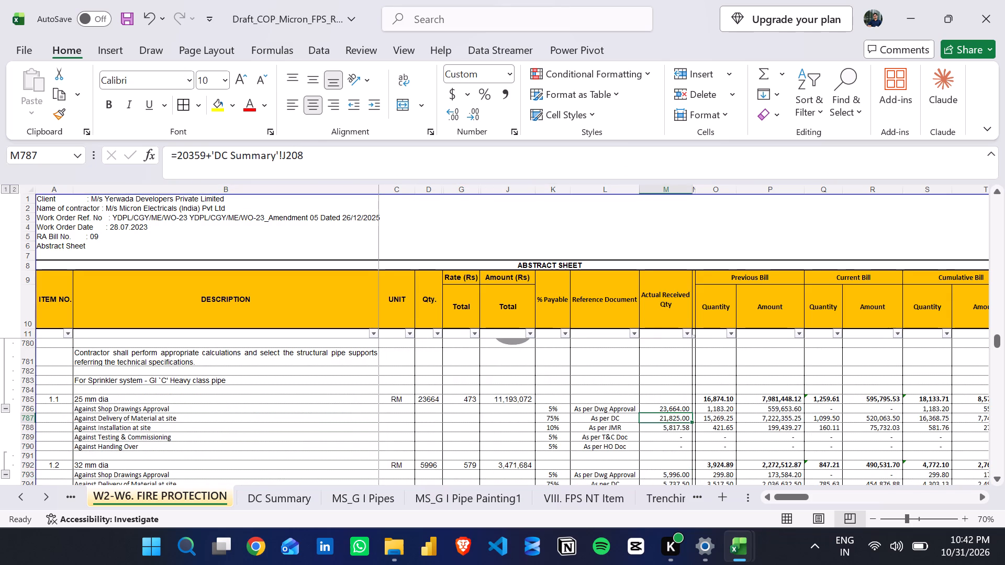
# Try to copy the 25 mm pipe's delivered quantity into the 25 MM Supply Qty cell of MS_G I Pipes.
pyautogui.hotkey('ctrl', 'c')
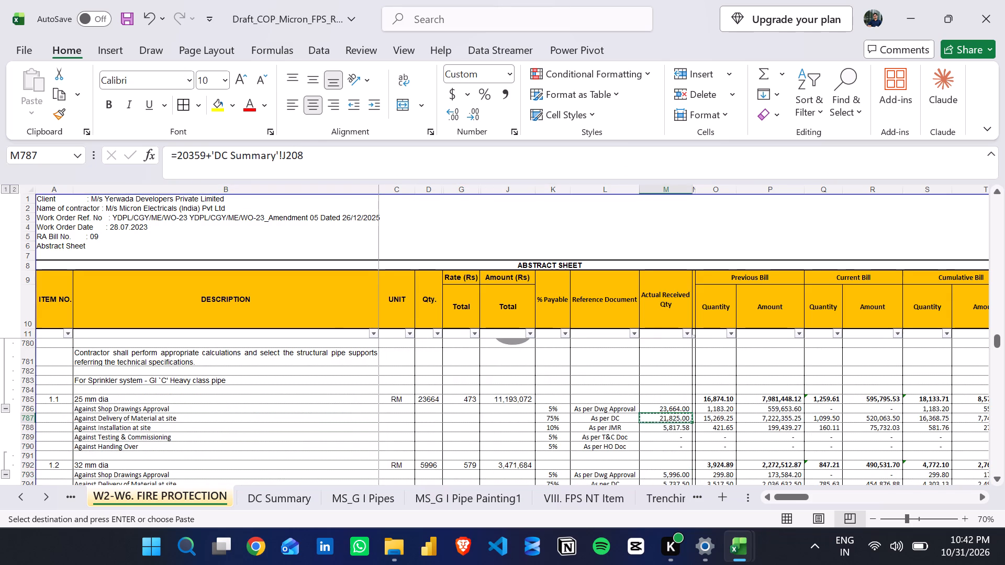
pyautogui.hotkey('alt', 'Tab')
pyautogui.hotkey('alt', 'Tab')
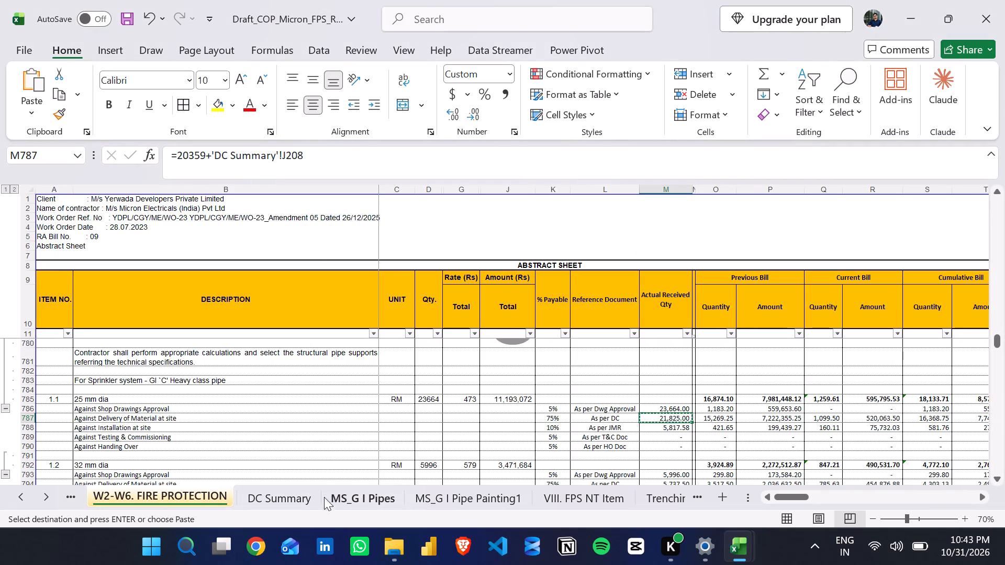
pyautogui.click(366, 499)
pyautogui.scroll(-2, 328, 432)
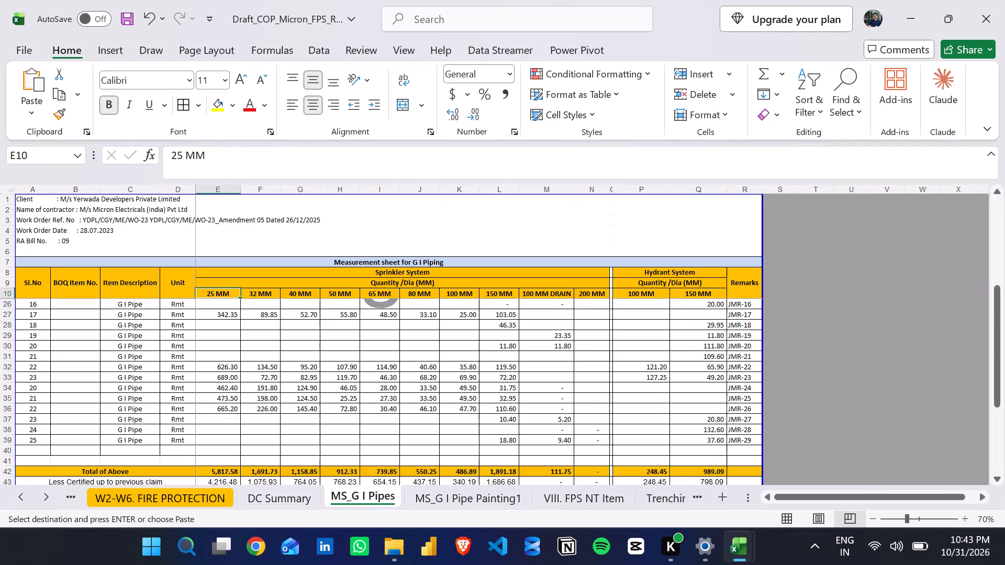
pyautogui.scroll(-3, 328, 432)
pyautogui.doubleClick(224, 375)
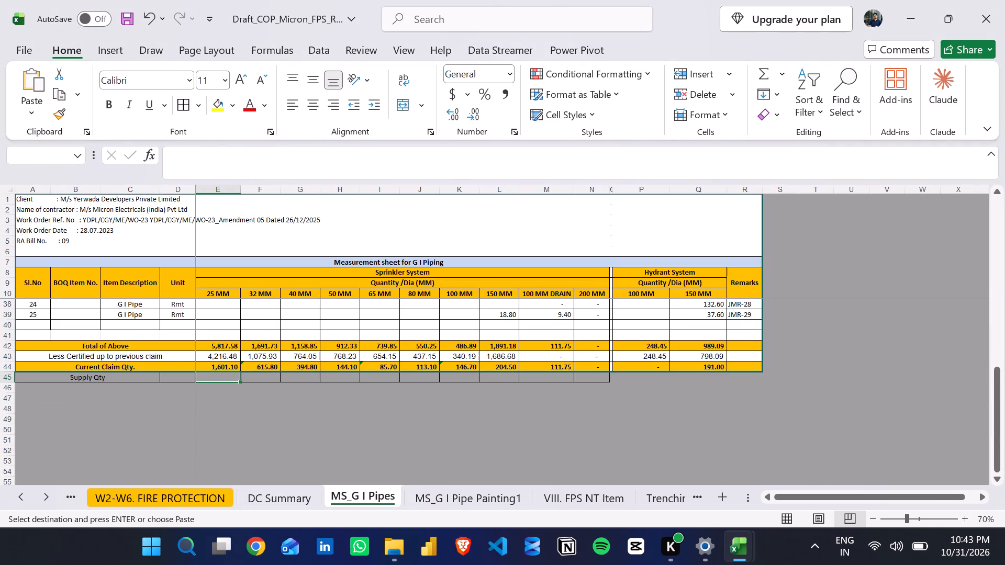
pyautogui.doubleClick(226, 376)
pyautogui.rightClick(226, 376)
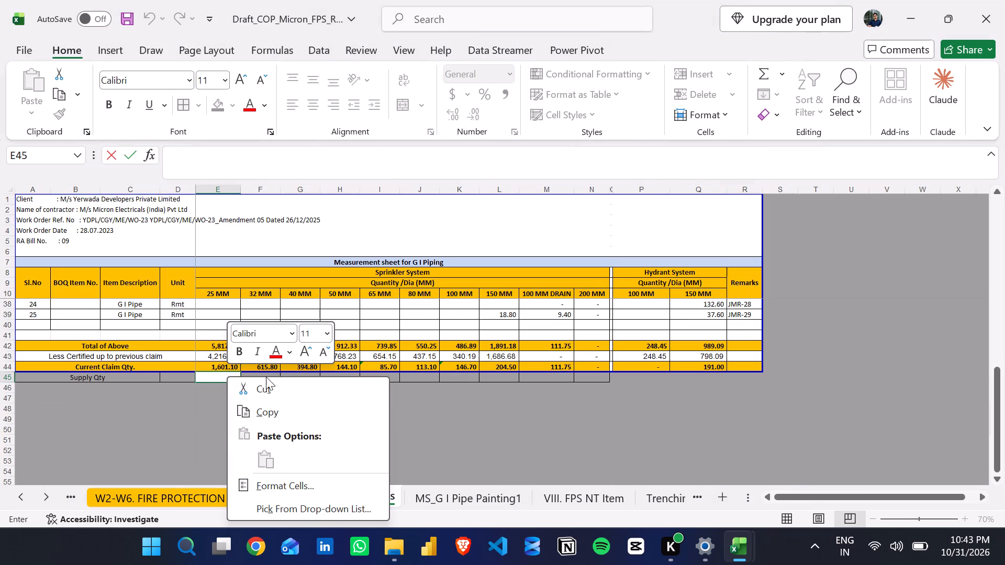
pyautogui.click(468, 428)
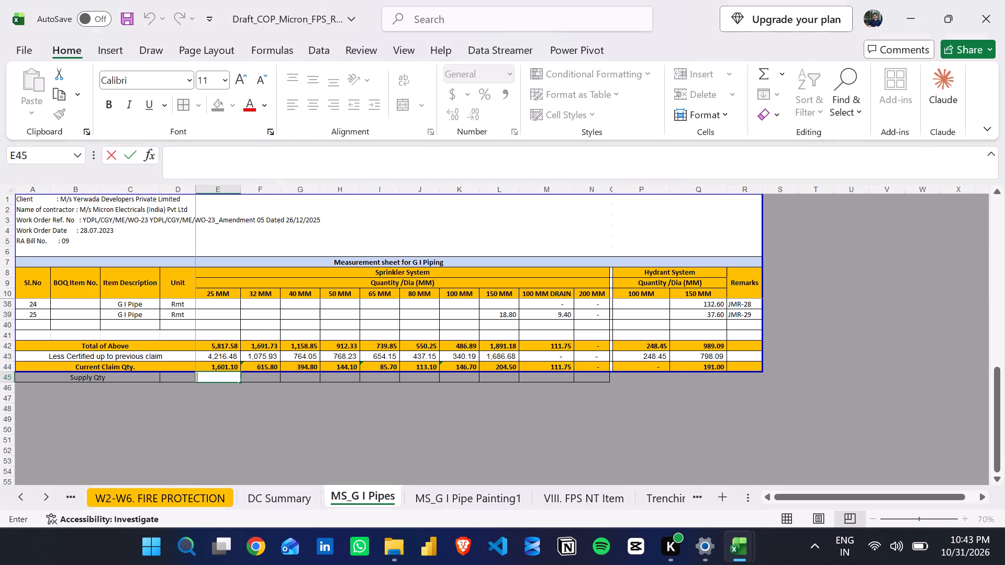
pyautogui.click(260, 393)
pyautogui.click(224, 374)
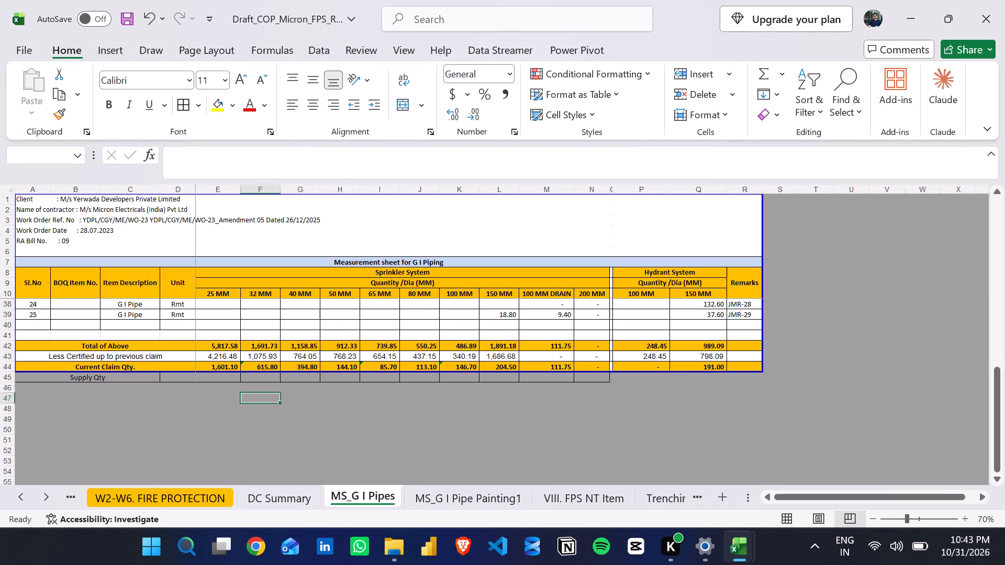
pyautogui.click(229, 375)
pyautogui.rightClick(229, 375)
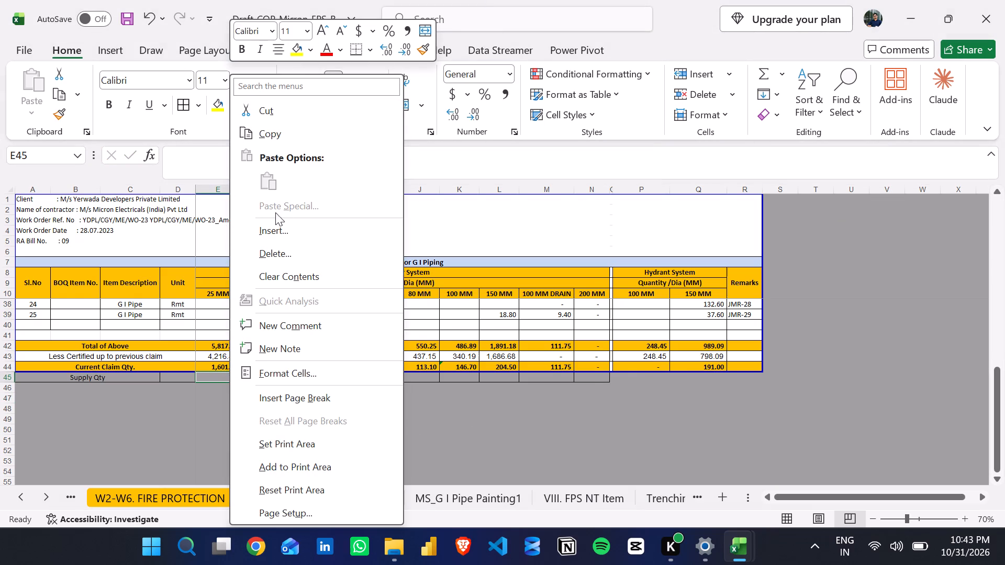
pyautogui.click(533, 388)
# Recheck the 25 mm delivered quantity in the abstract and enter 21825 as the 25 MM Supply Qty in MS_G I Pipes.
pyautogui.click(186, 497)
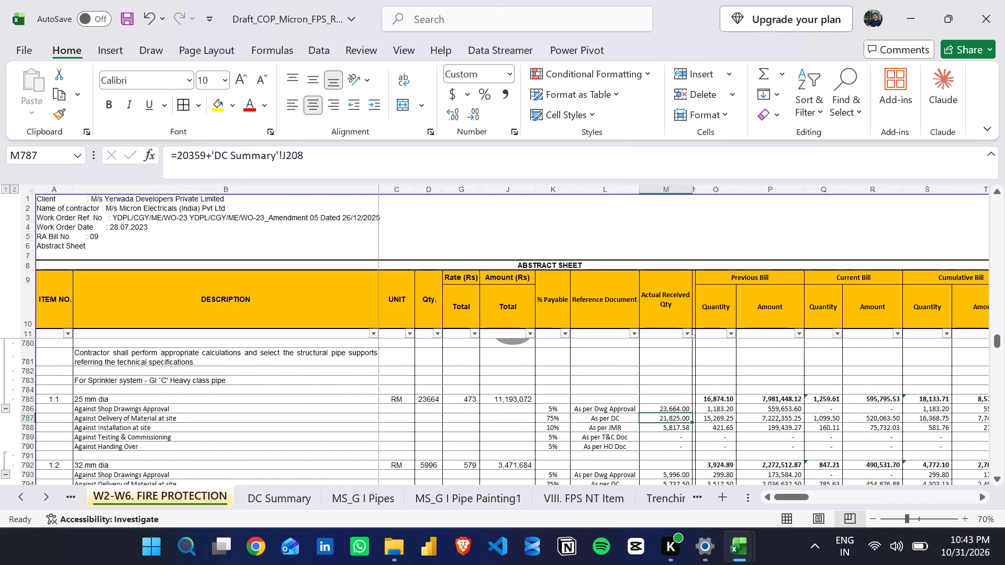
pyautogui.click(368, 501)
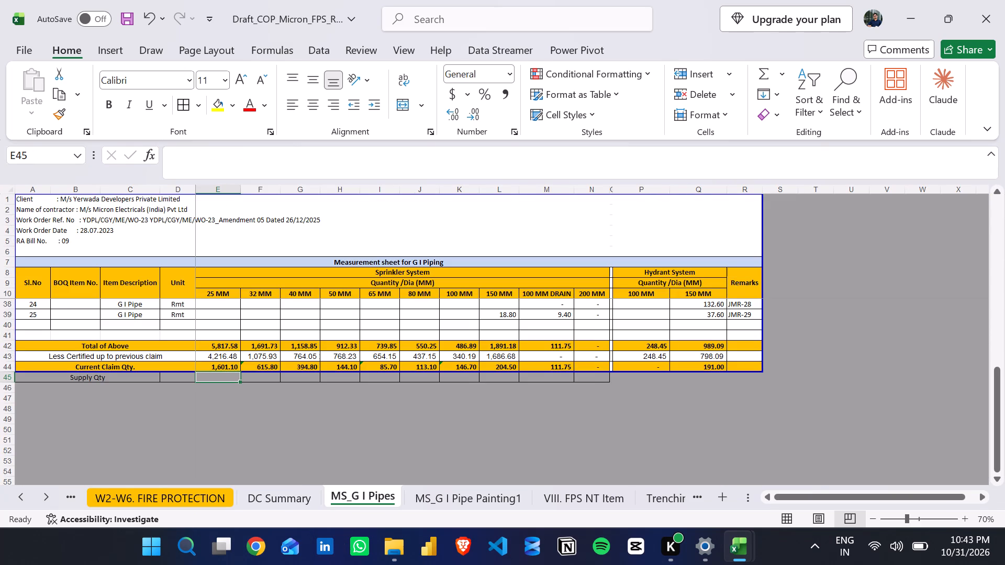
pyautogui.write('21')
pyautogui.write('825')
pyautogui.press('Return')
pyautogui.press('Up')
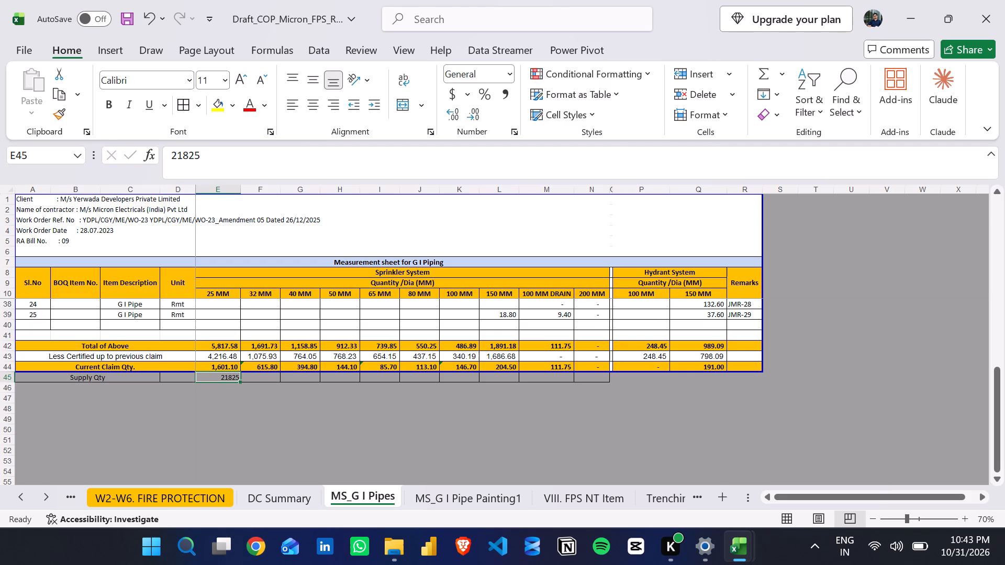
# Apply the formatting of the 25 MM Total of Above cell to the 25 MM Supply Qty cell with Format Painter.
pyautogui.press('Up')
pyautogui.press('Down')
pyautogui.press('Up')
pyautogui.press('Up')
pyautogui.press('Up')
pyautogui.press('Down')
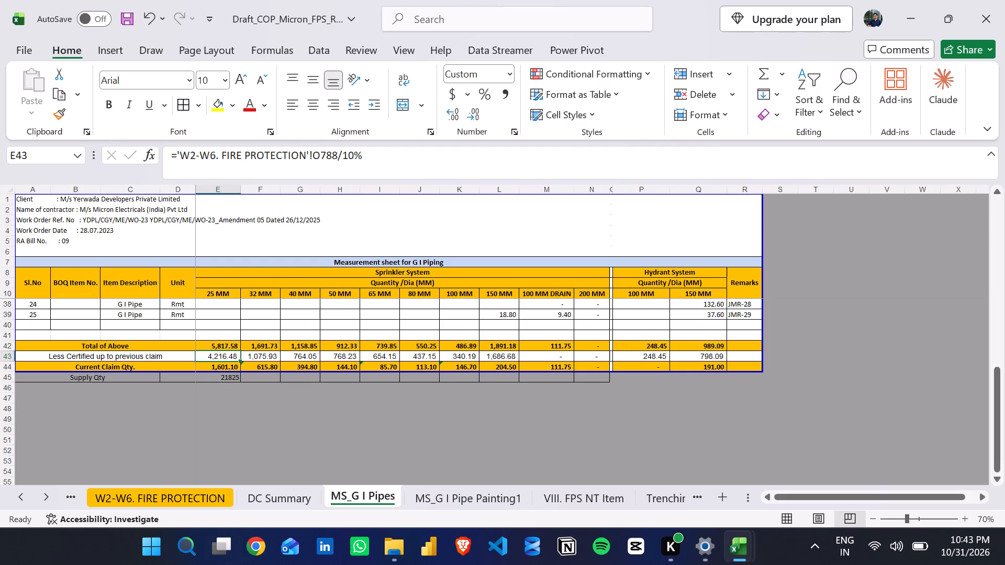
pyautogui.press('Down')
pyautogui.press('Down')
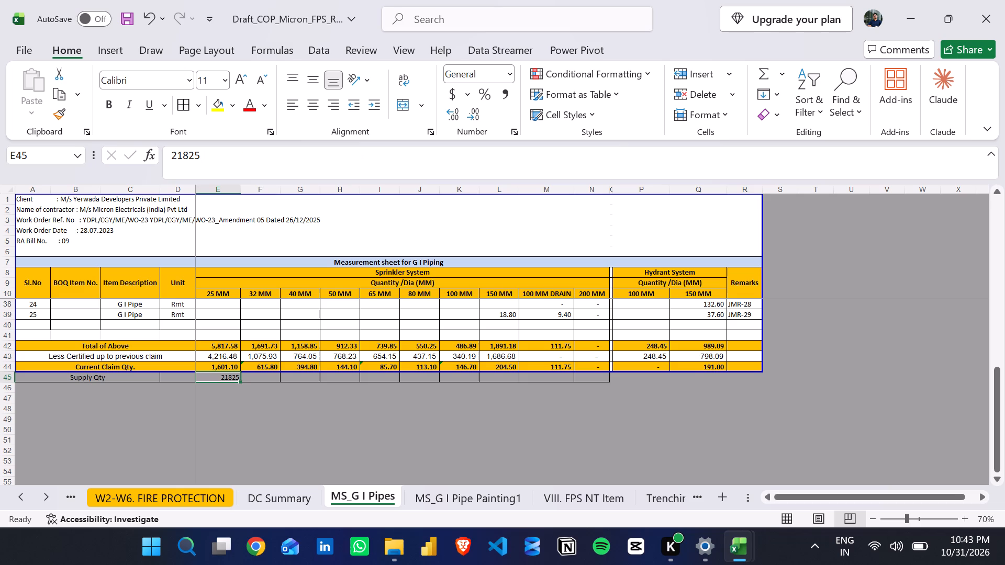
pyautogui.click(218, 347)
pyautogui.click(61, 118)
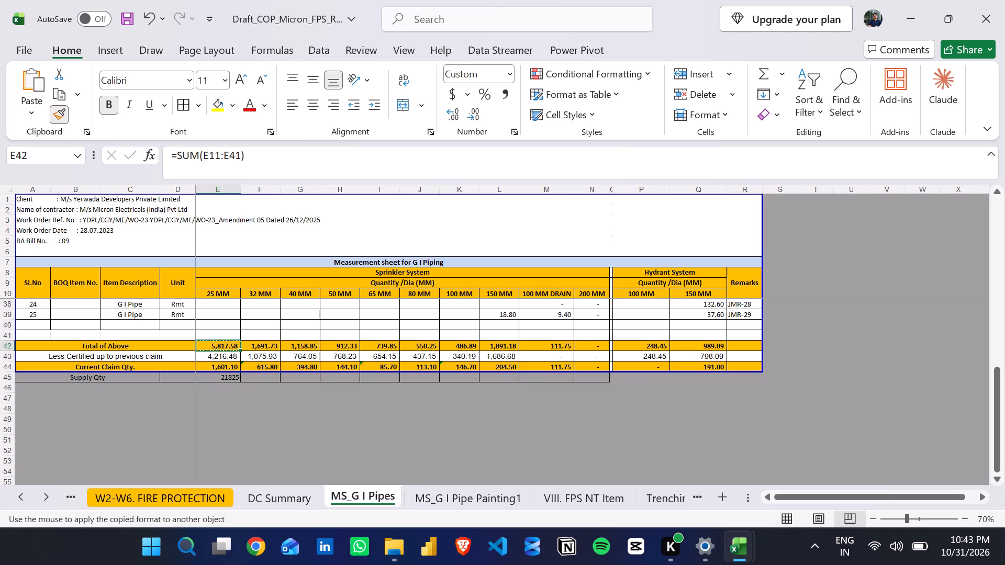
pyautogui.click(207, 377)
pyautogui.click(245, 425)
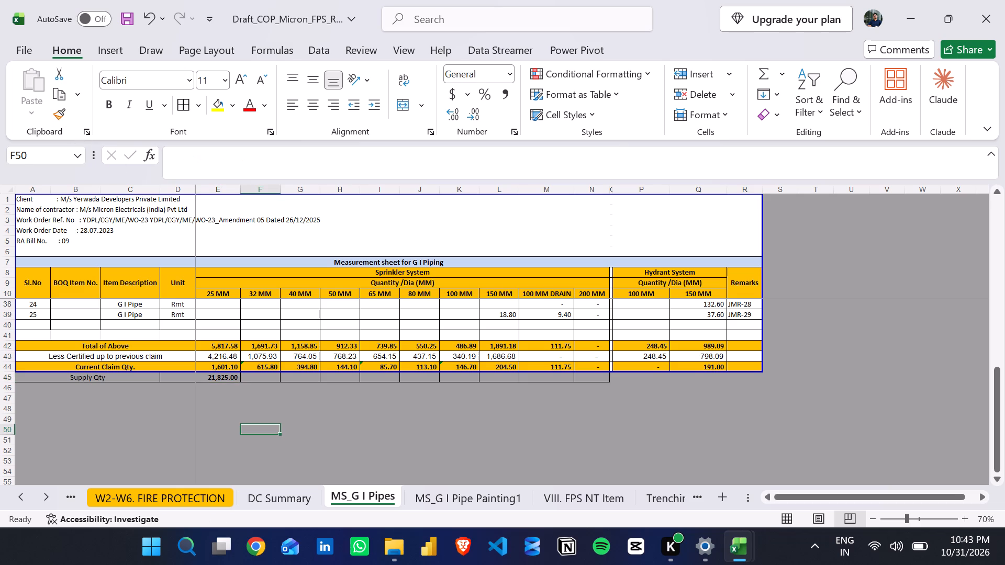
pyautogui.click(229, 381)
pyautogui.click(244, 402)
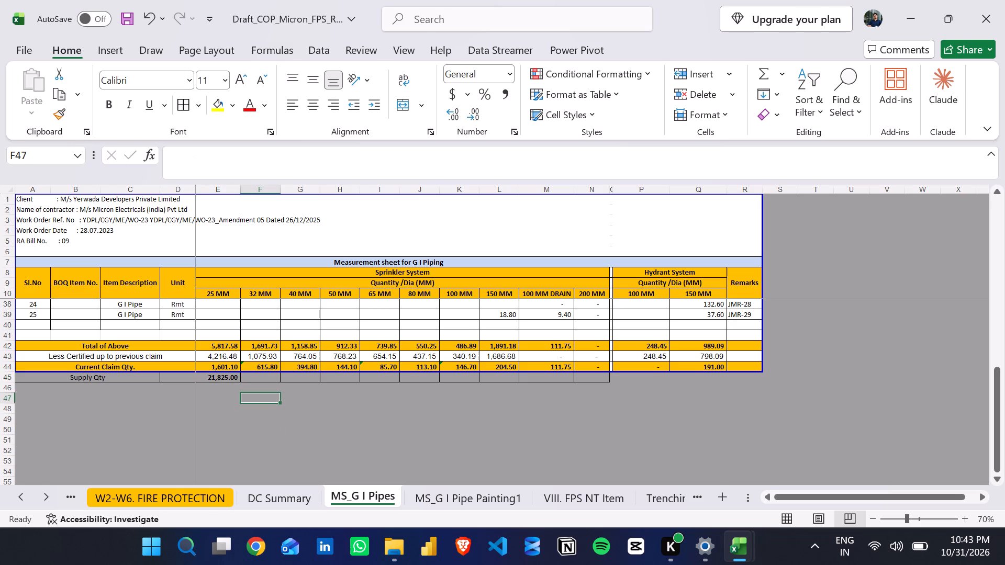
# Save the workbook.
pyautogui.hotkey('ctrl', 's')
# Fill the 25 mm pipe's delivery Actual Received Qty cell in W2-W6. FIRE PROTECTION with light green.
pyautogui.click(216, 498)
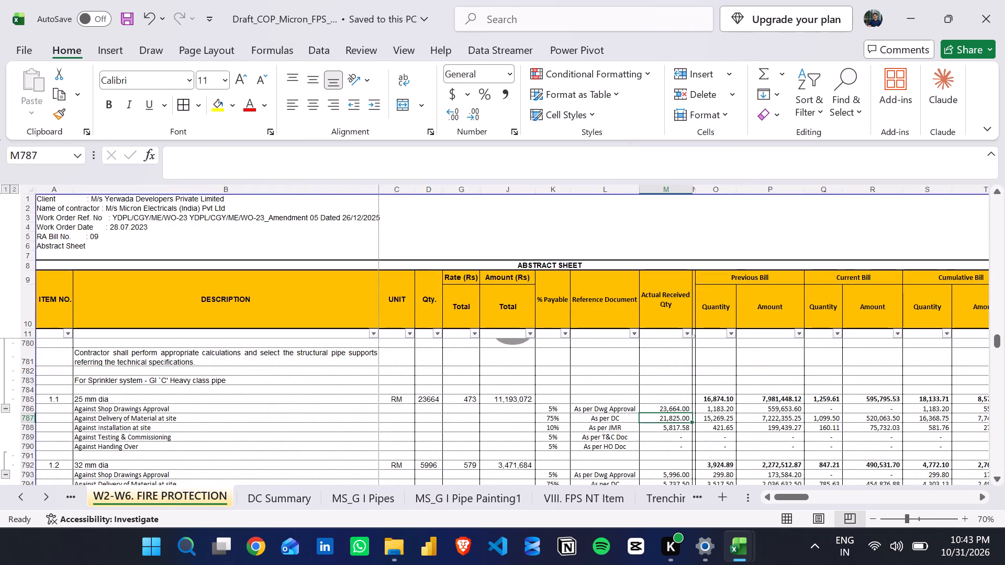
pyautogui.scroll(-1, 661, 426)
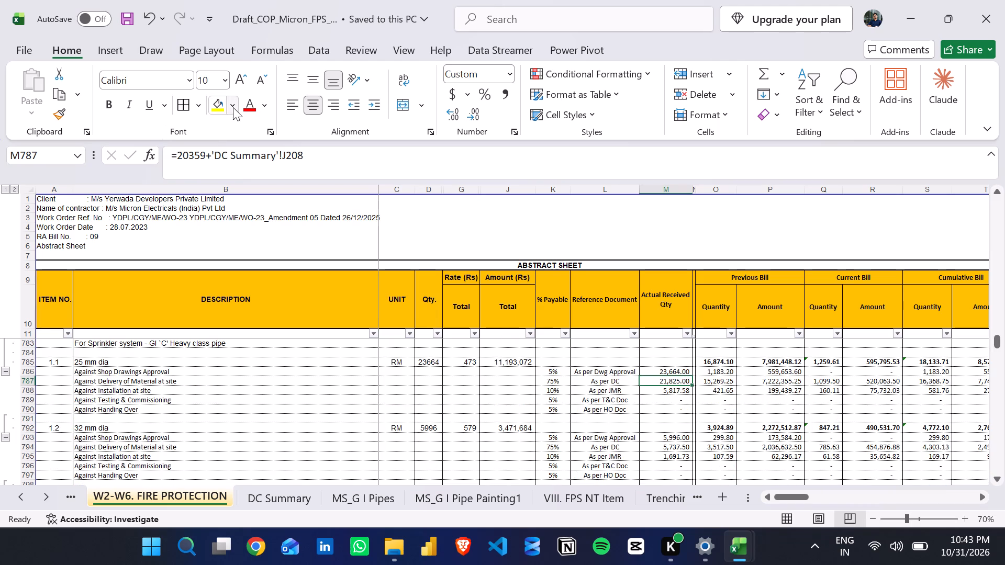
pyautogui.click(219, 106)
pyautogui.click(231, 106)
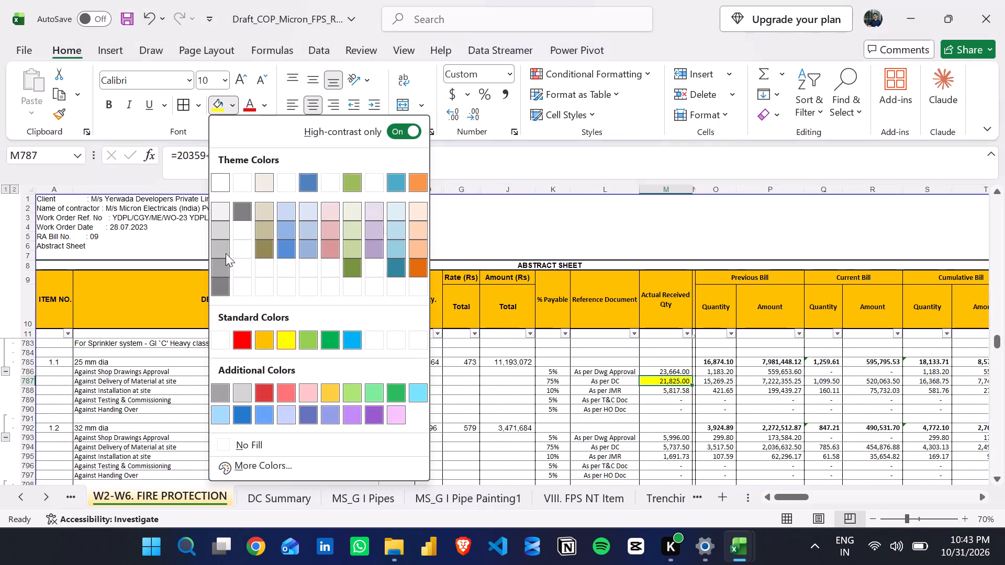
pyautogui.click(311, 342)
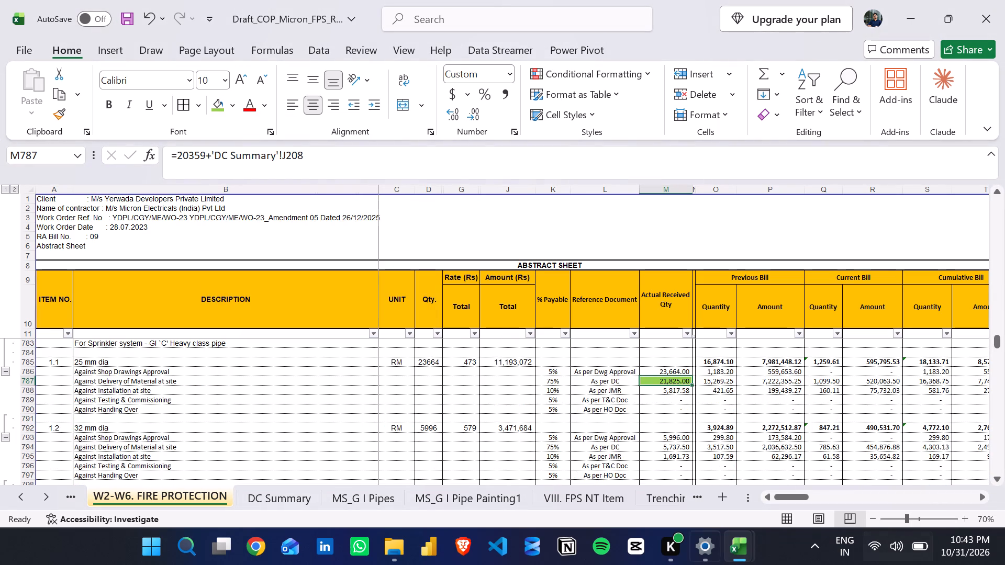
# Look up the 32 mm pipe's delivered quantity in the abstract, enter 5737 as the 32 MM Supply Qty in MS_G I Pipes, and save.
pyautogui.scroll(-1, 672, 414)
pyautogui.click(674, 419)
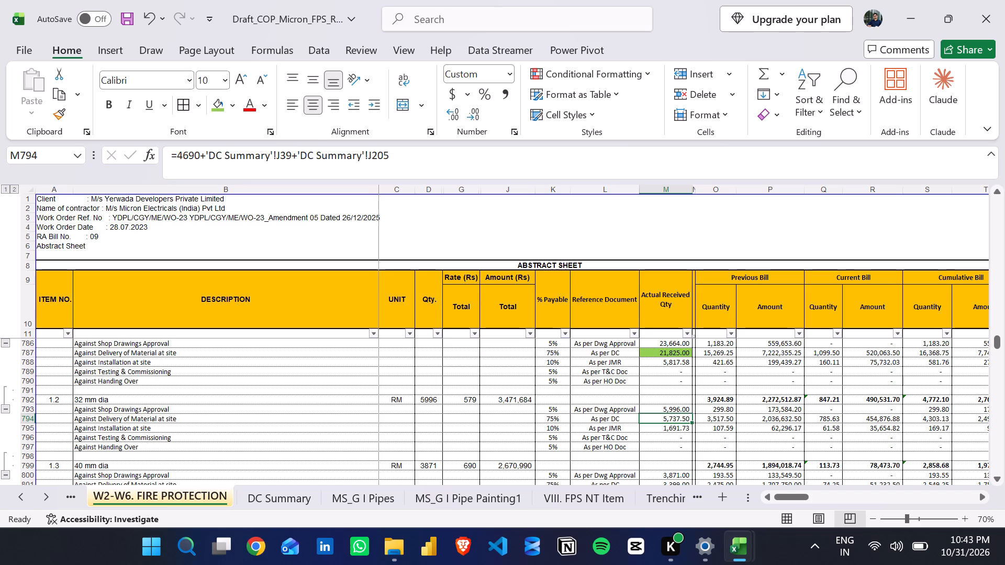
pyautogui.click(387, 504)
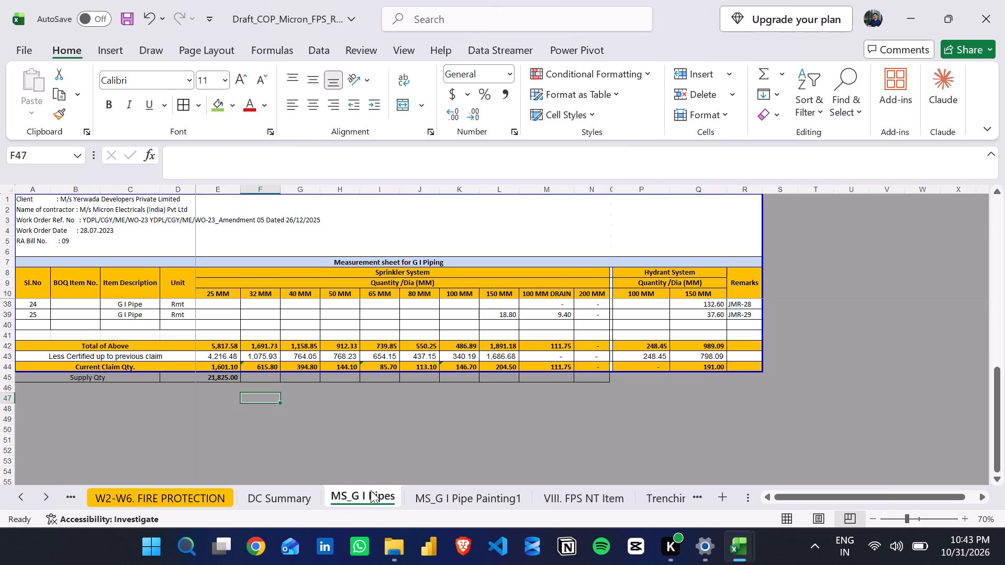
pyautogui.click(270, 377)
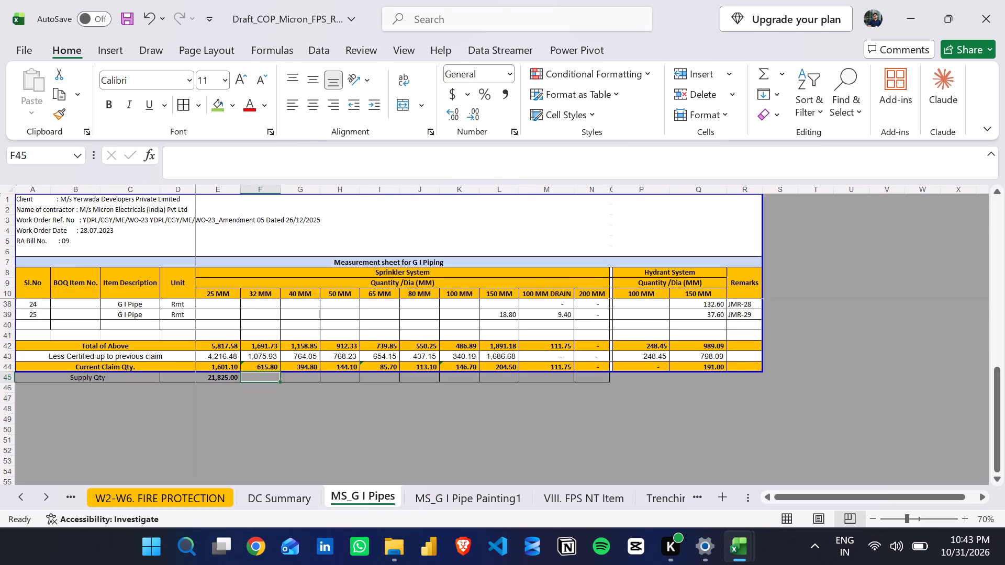
pyautogui.write('57')
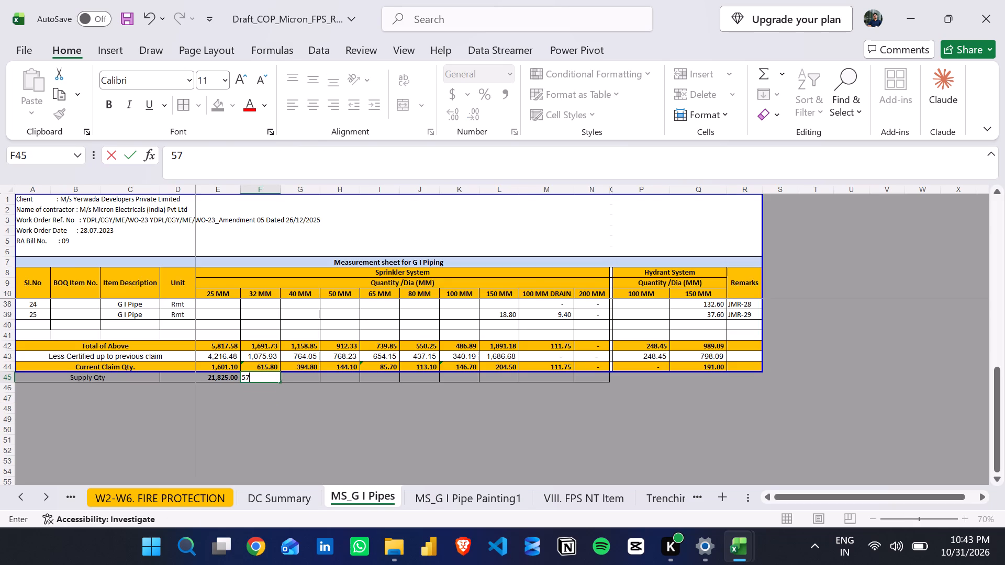
pyautogui.write('37')
pyautogui.press('Return')
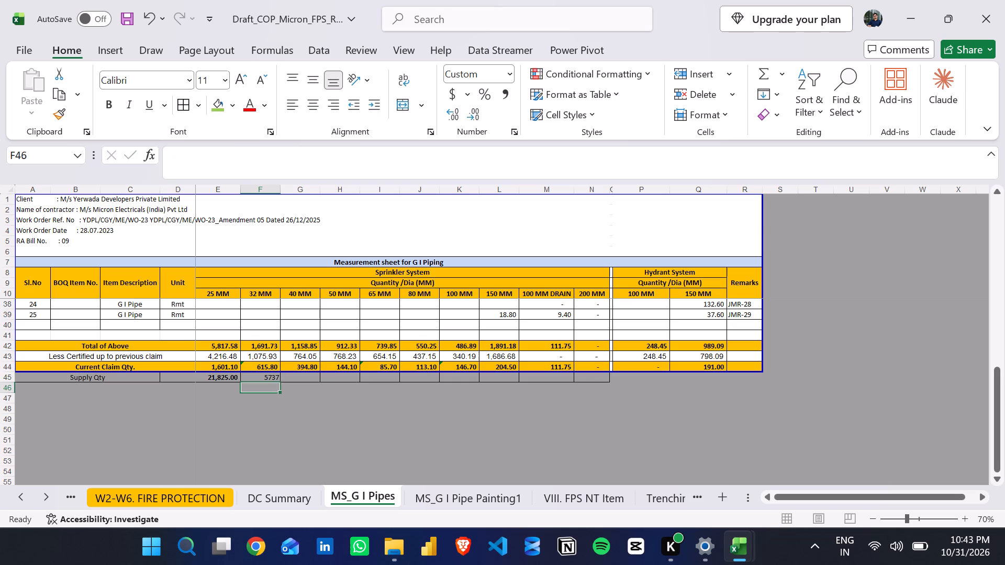
pyautogui.press('Up')
pyautogui.press('Delete')
pyautogui.write('5737')
pyautogui.press('Return')
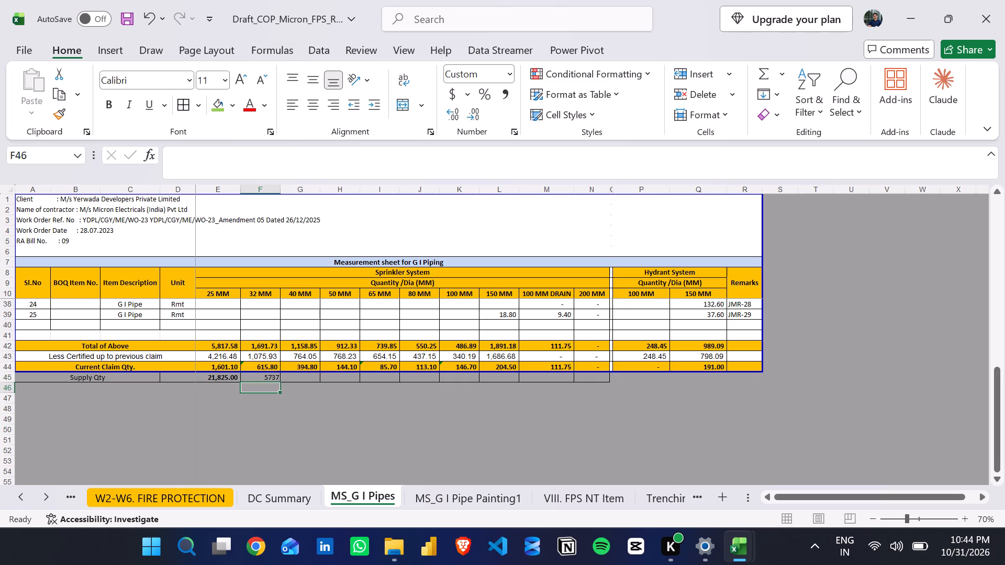
pyautogui.click(284, 377)
pyautogui.hotkey('ctrl', 's')
# Apply the 25 MM Supply Qty cell's formatting to the Supply Qty cells from 32 MM through 200 MM with Format Painter, and save.
pyautogui.click(235, 382)
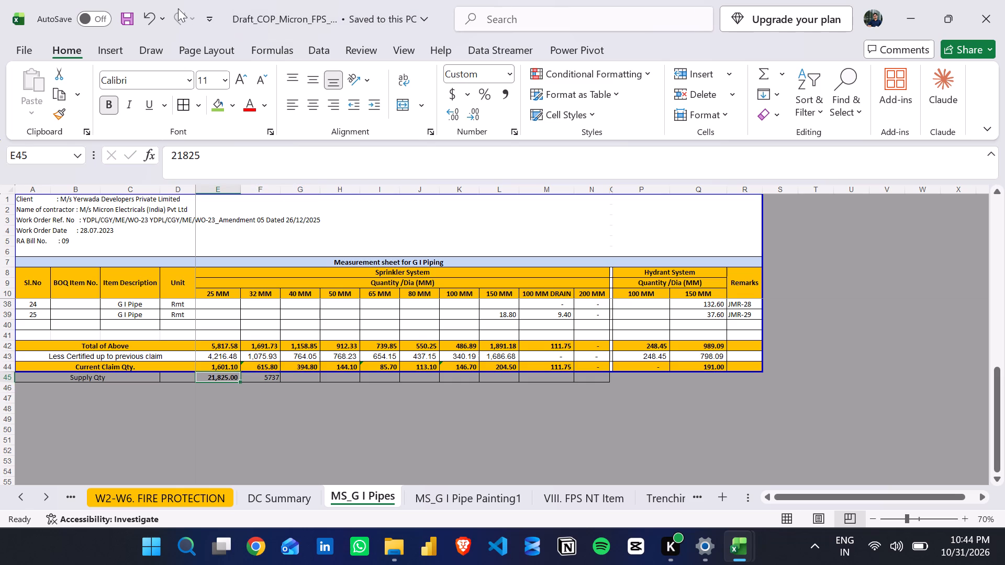
pyautogui.click(51, 116)
pyautogui.moveTo(263, 375); pyautogui.dragTo(591, 381)
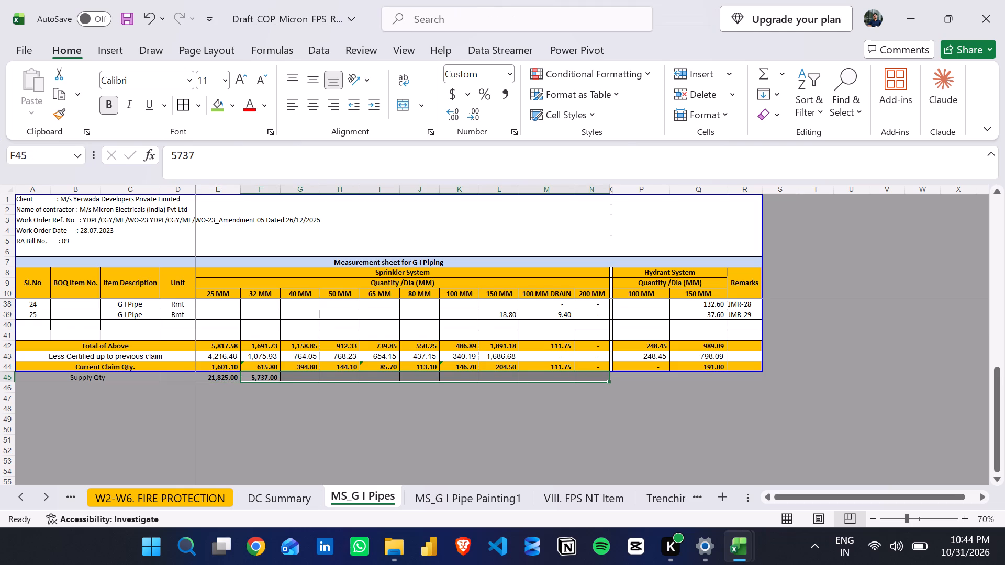
pyautogui.keyDown('ctrl'); pyautogui.scroll(2, 433, 437); pyautogui.keyUp('ctrl')
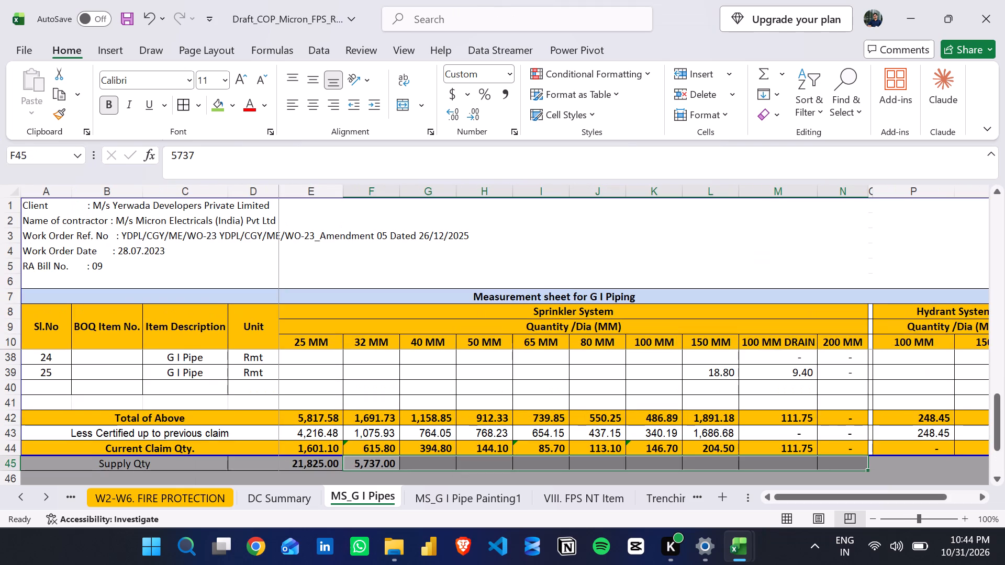
pyautogui.click(454, 432)
pyautogui.hotkey('ctrl', 's')
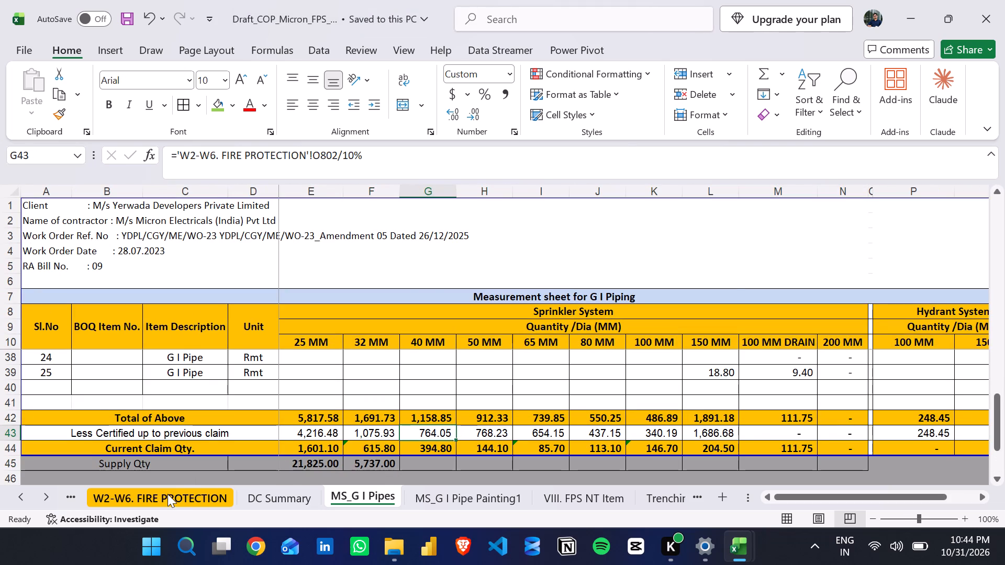
# Fill the 32 mm pipe's delivery Actual Received Qty cell in W2-W6. FIRE PROTECTION with light green.
pyautogui.click(167, 495)
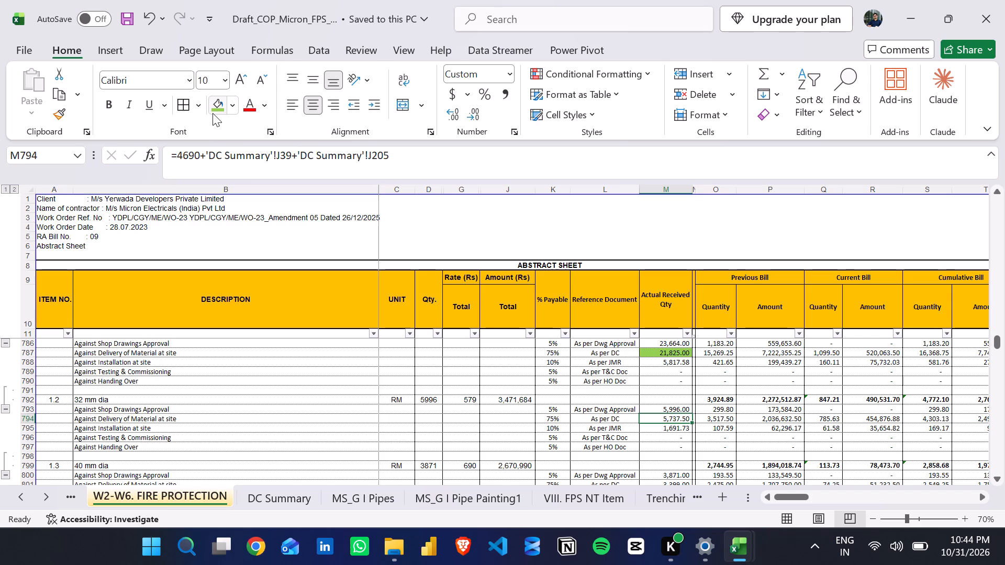
pyautogui.click(213, 110)
# Look up the 40 mm pipe's delivered quantity in the abstract for the 40 MM Supply Qty entry in MS_G I Pipes.
pyautogui.scroll(-2, 713, 418)
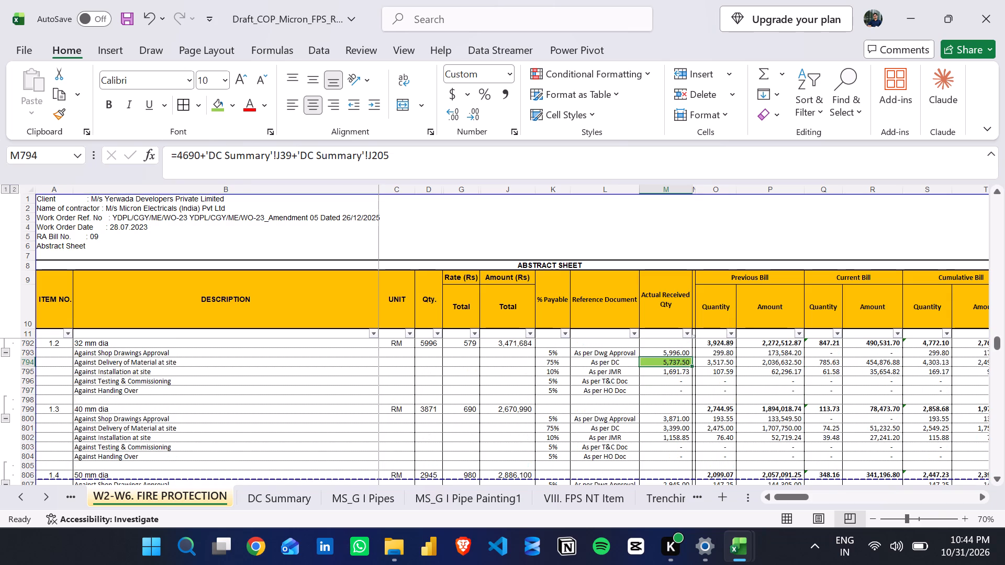
pyautogui.click(686, 425)
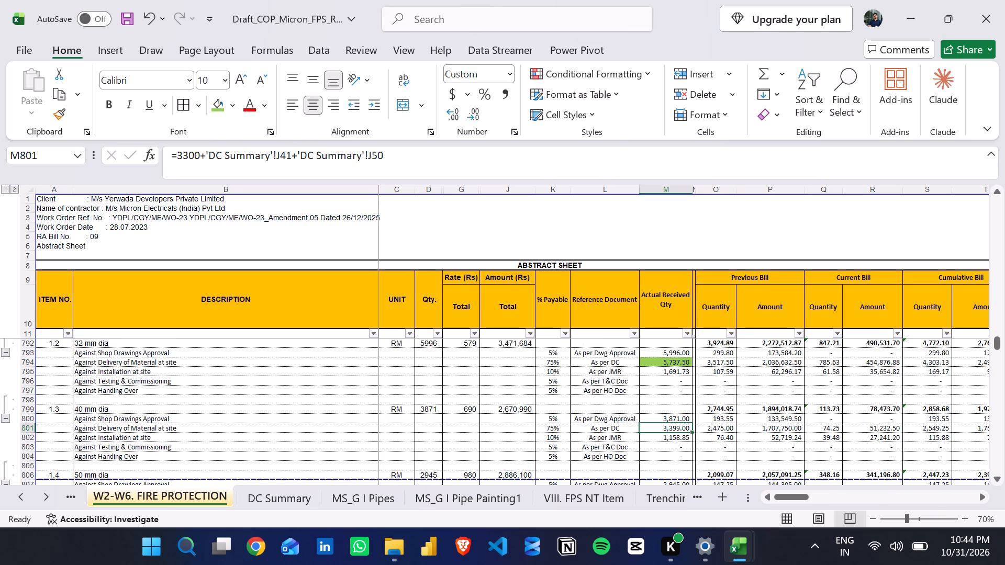
pyautogui.click(371, 491)
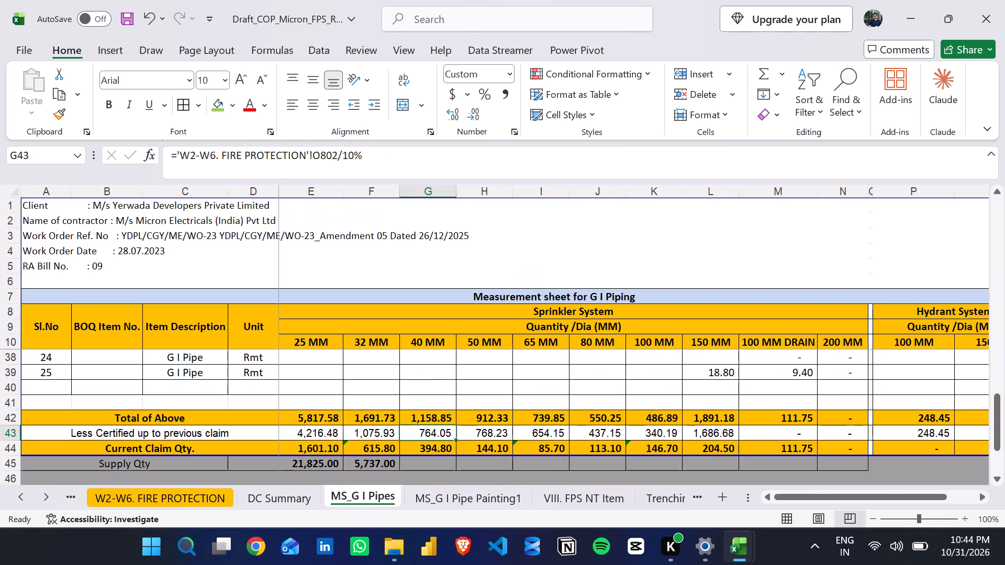
pyautogui.click(438, 472)
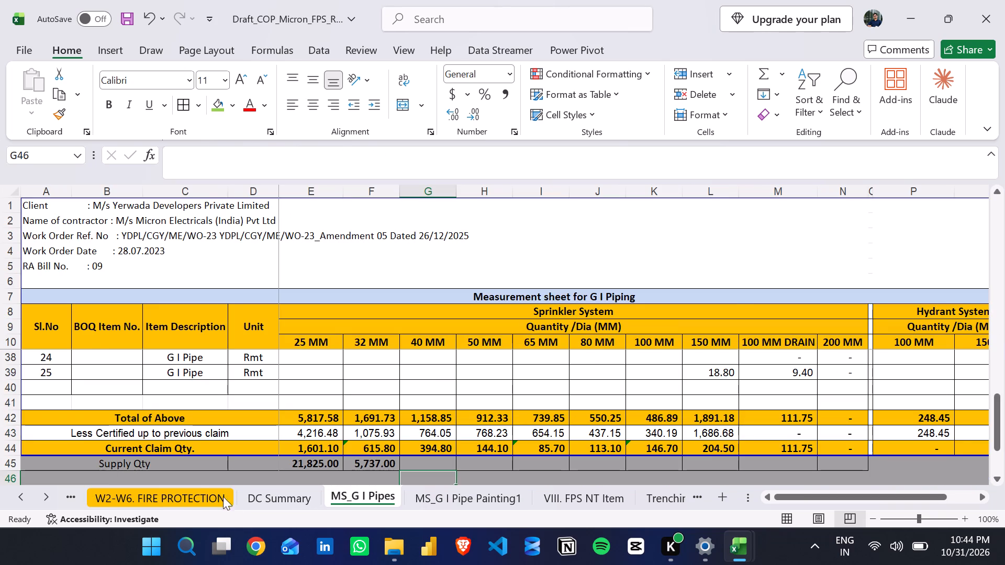
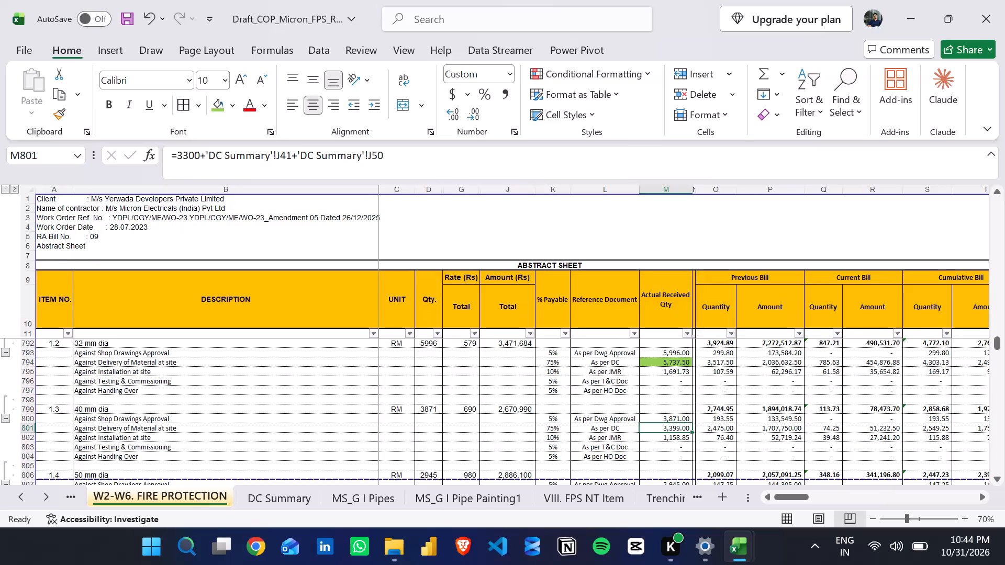
# Enter 3399 as the 40 MM Supply Qty in MS_G I Pipes and save the workbook.
pyautogui.click(349, 495)
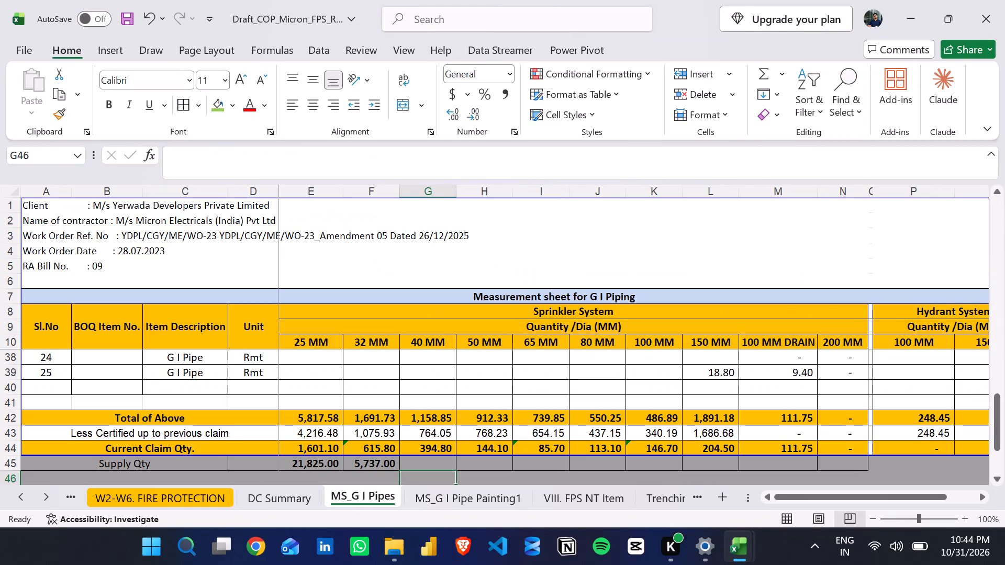
pyautogui.click(448, 462)
pyautogui.write('33')
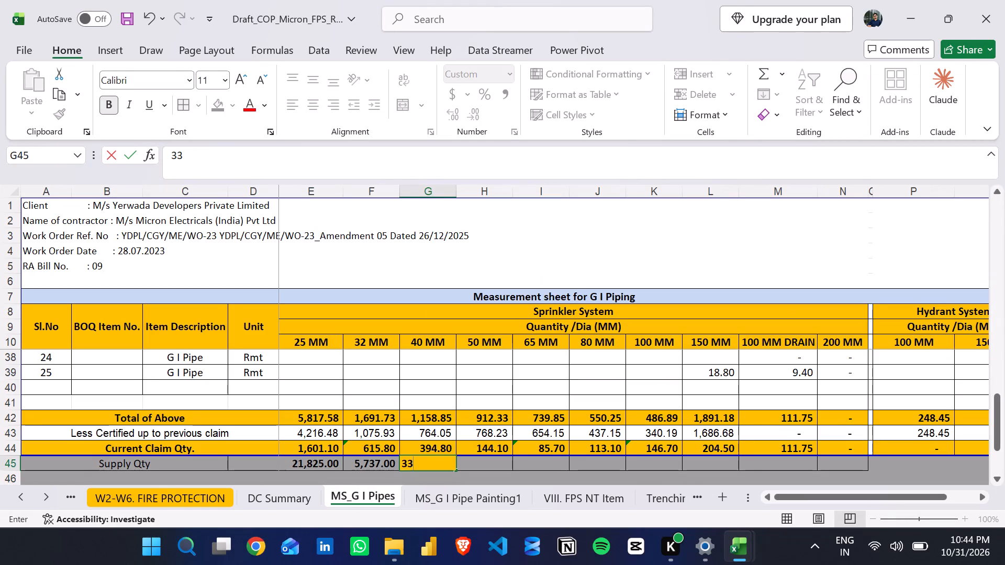
pyautogui.write('99')
pyautogui.press('Return')
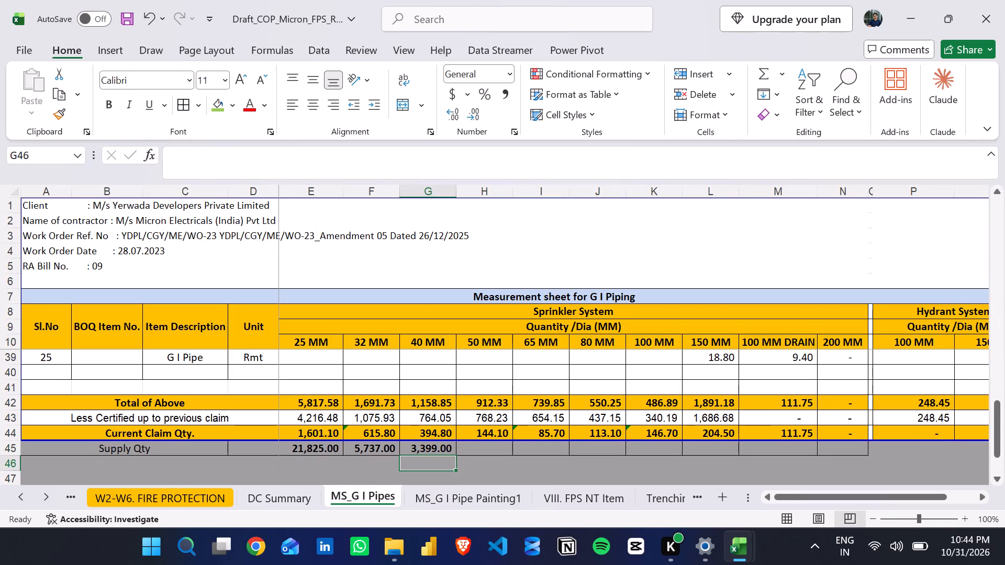
pyautogui.press('Up')
pyautogui.hotkey('ctrl', 's')
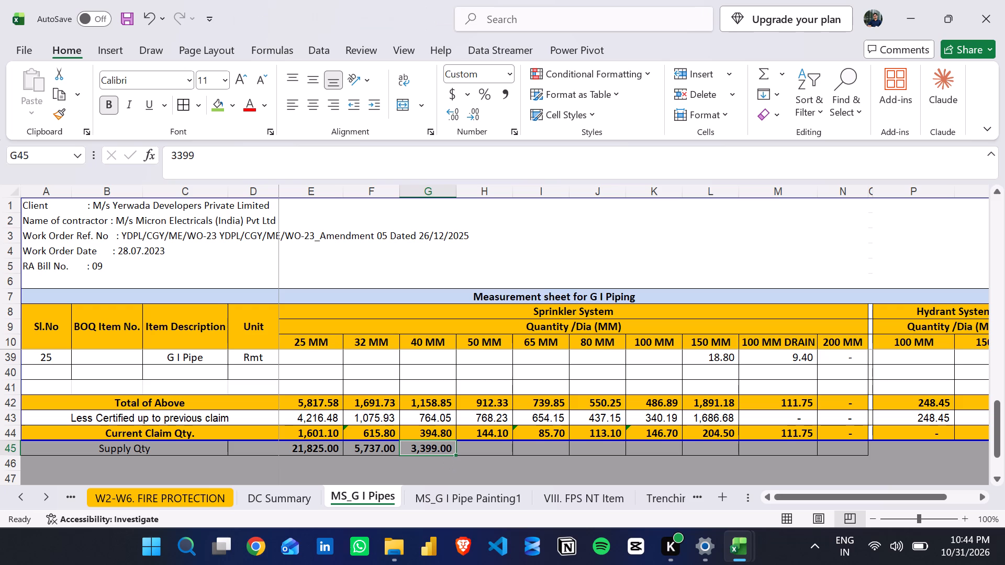
# Fill the 40 mm pipe's delivery Actual Received Qty cell in W2-W6. FIRE PROTECTION with light green.
pyautogui.click(197, 500)
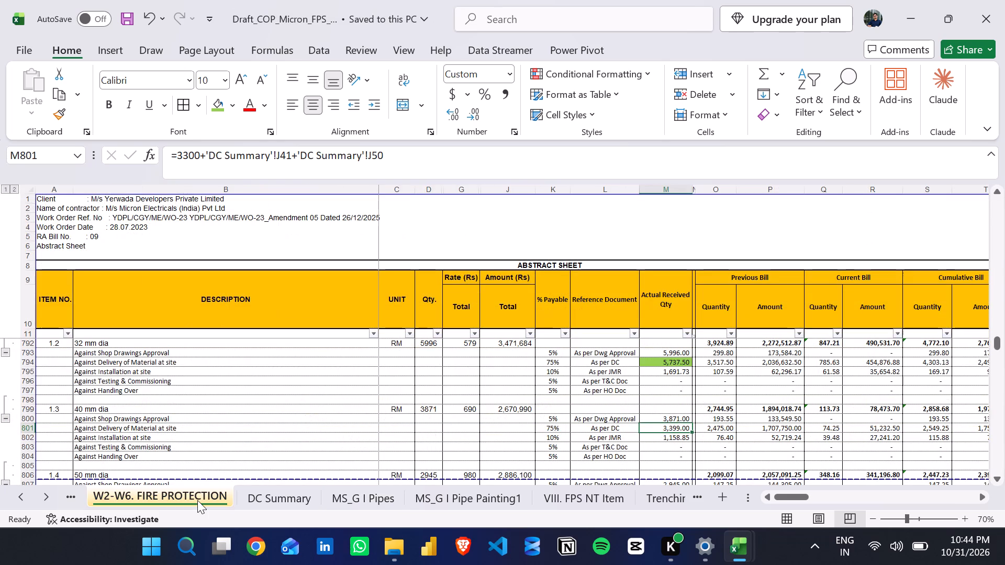
pyautogui.click(210, 111)
# Look up the 50 mm pipe's delivered quantity in the abstract, enter 2945 as the 50 MM Supply Qty in MS_G I Pipes, and save.
pyautogui.scroll(-2, 651, 391)
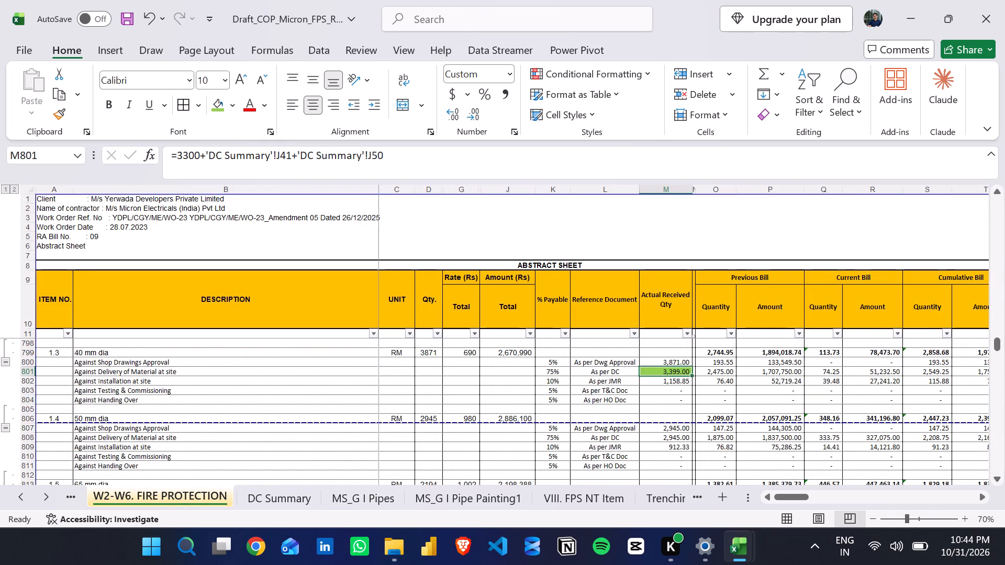
pyautogui.scroll(-1, 651, 394)
pyautogui.click(658, 411)
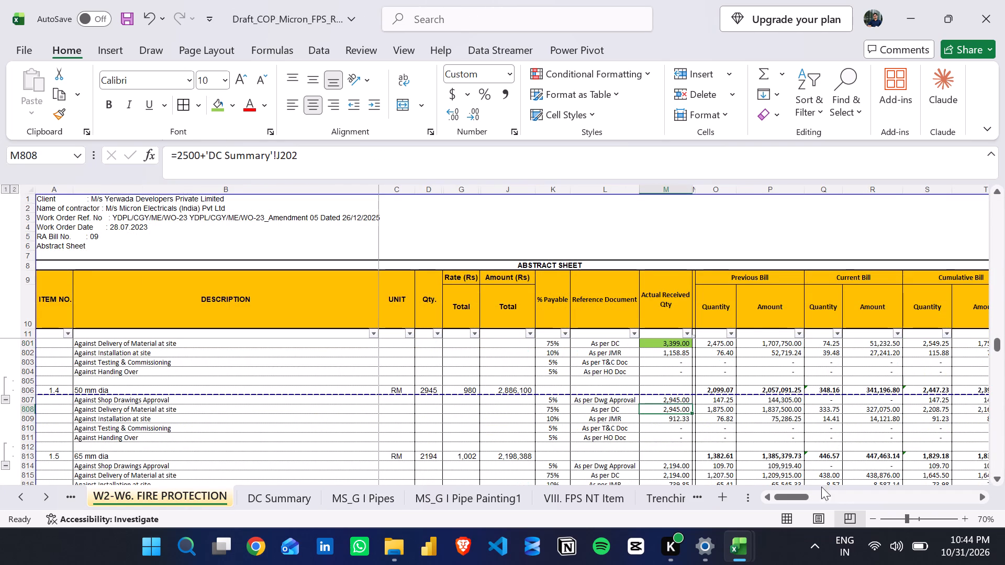
pyautogui.click(362, 508)
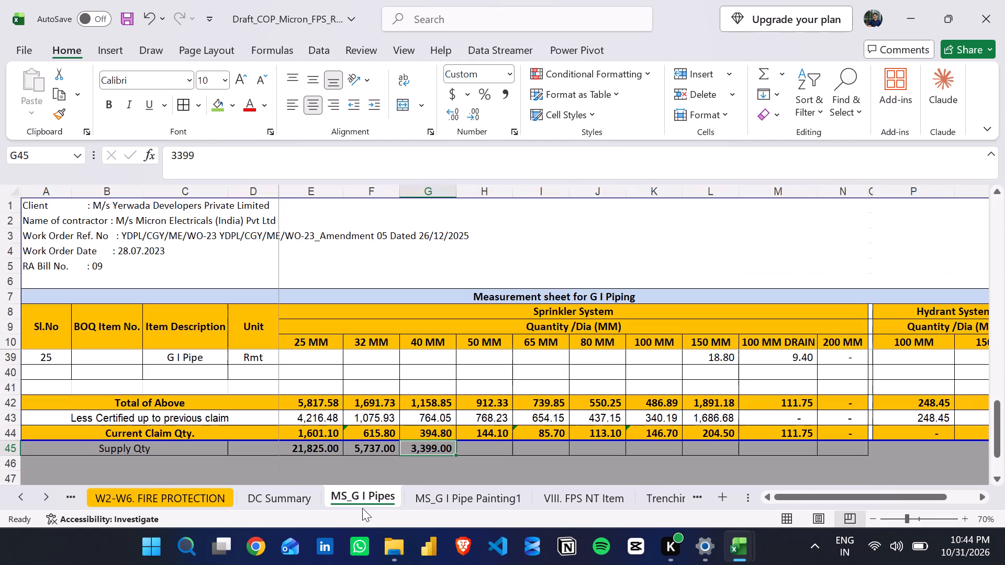
pyautogui.click(497, 449)
pyautogui.press('2')
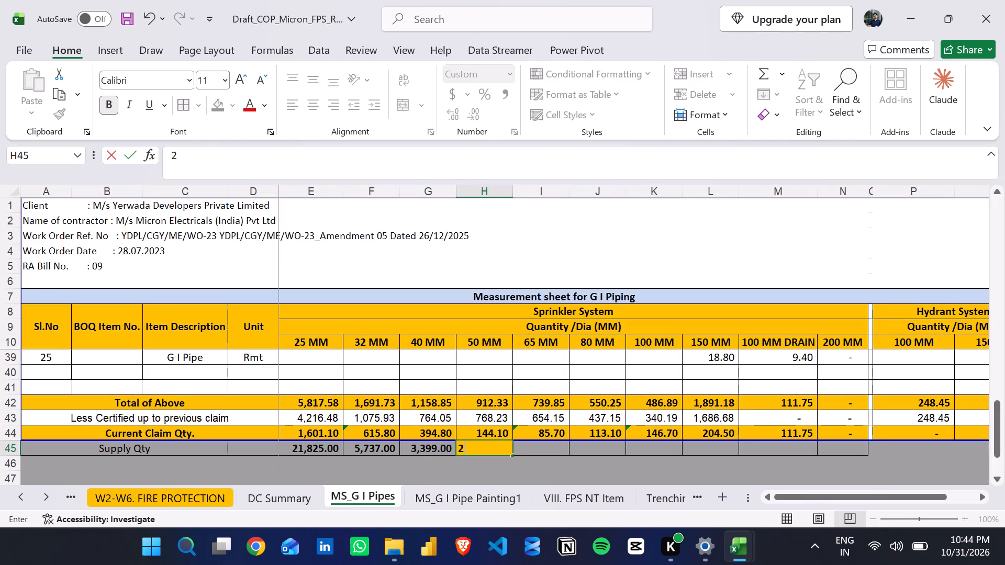
pyautogui.write('945')
pyautogui.press('Return')
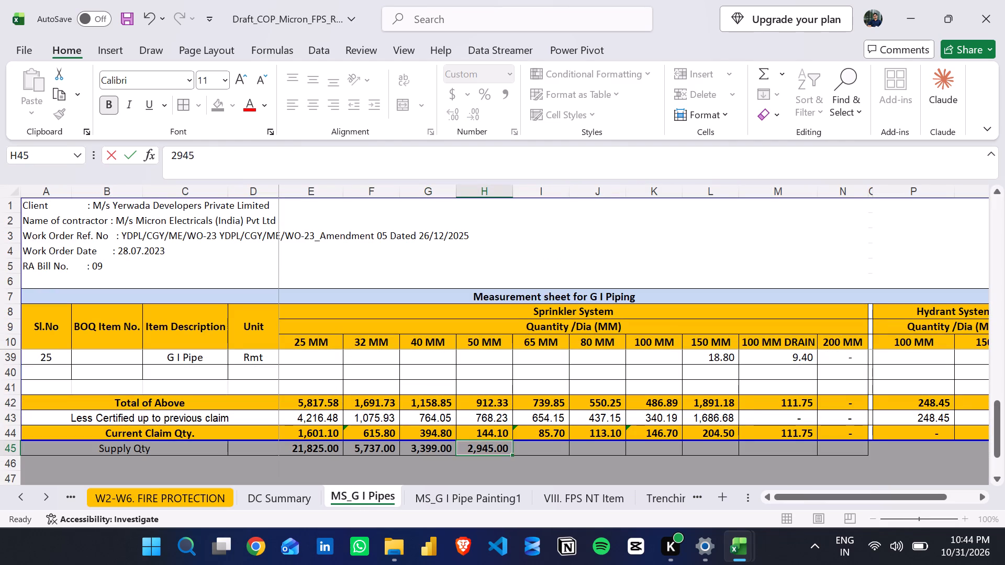
pyautogui.hotkey('ctrl', 's')
pyautogui.scroll(1, 498, 449)
pyautogui.scroll(-1, 500, 447)
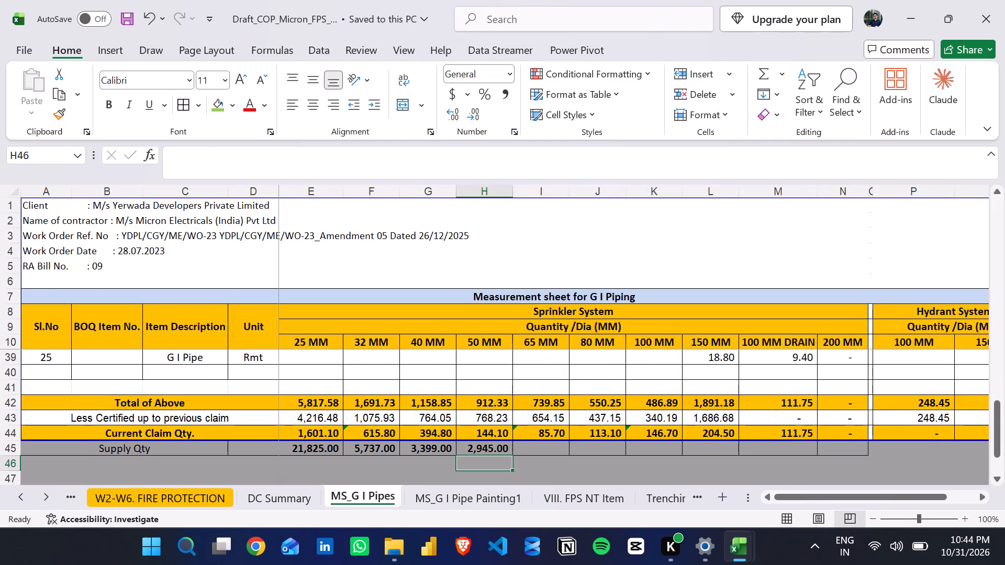
pyautogui.scroll(-1, 500, 447)
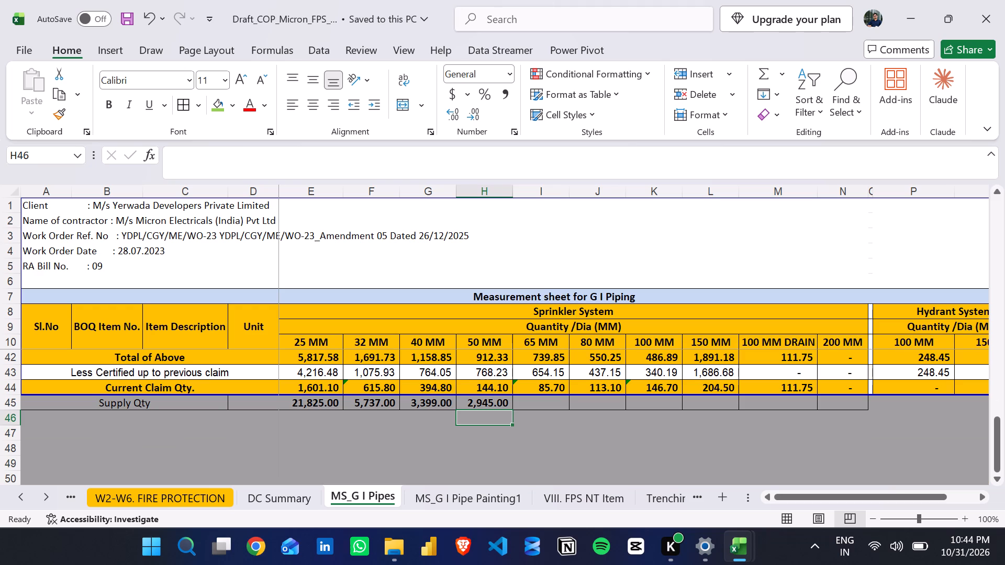
# Fill the 50 mm pipe's delivery Actual Received Qty cell in W2-W6. FIRE PROTECTION with light green.
pyautogui.click(206, 489)
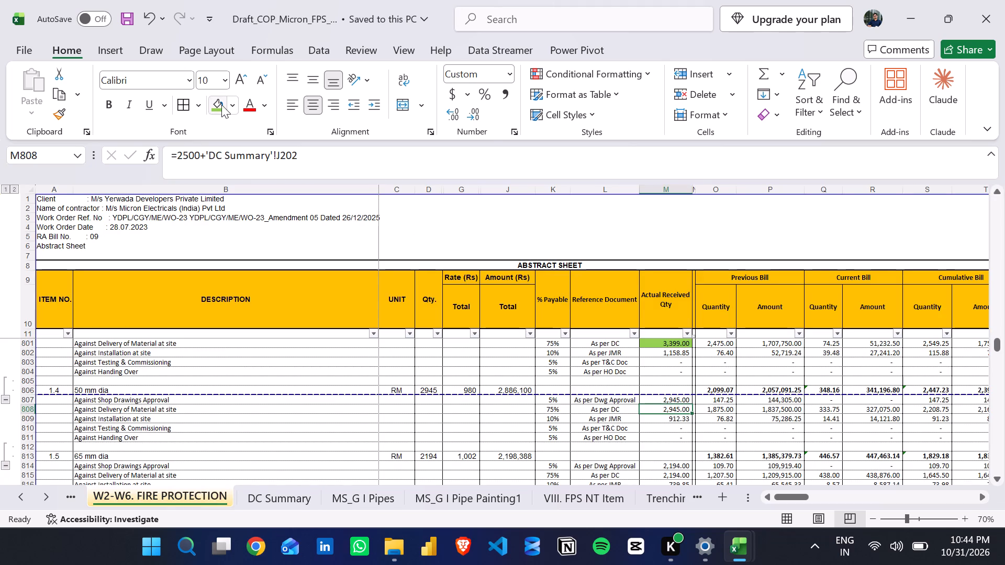
pyautogui.click(217, 105)
# Look up the 65 mm pipe's delivered quantity in the abstract, enter 2194 as the 65 MM Supply Qty in MS_G I Pipes, and save.
pyautogui.scroll(-1, 736, 456)
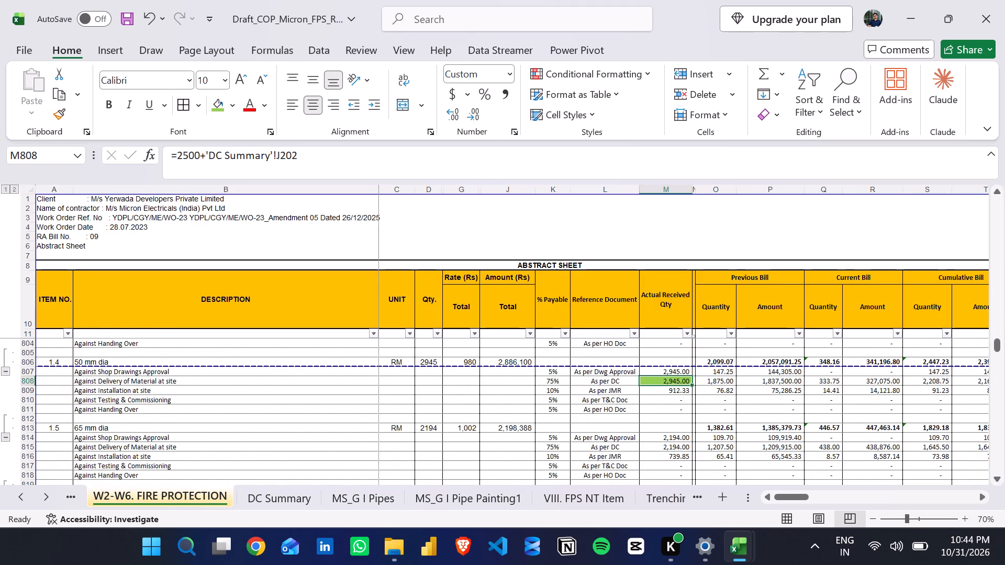
pyautogui.click(677, 446)
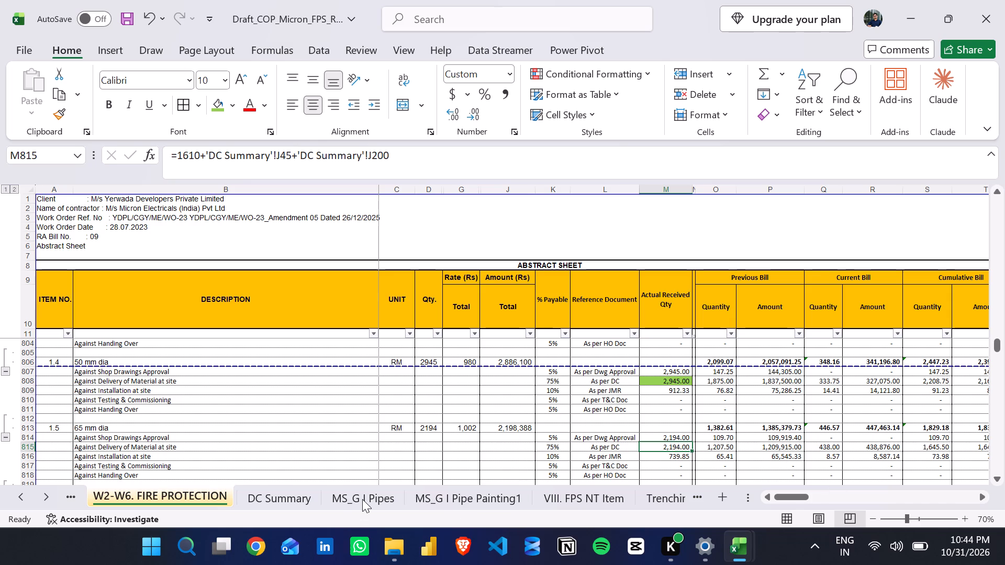
pyautogui.click(362, 499)
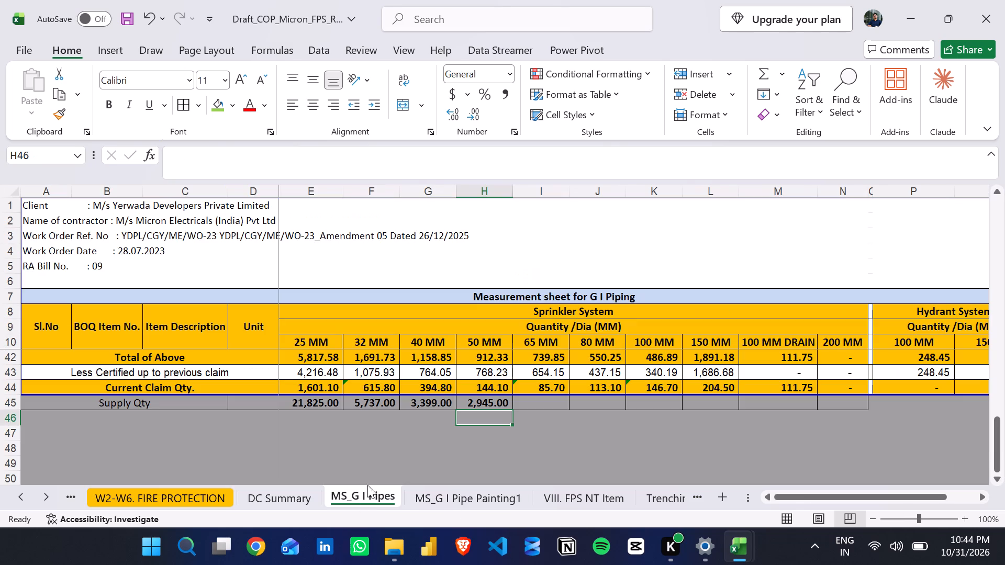
pyautogui.click(535, 407)
pyautogui.write('2194')
pyautogui.press('Return')
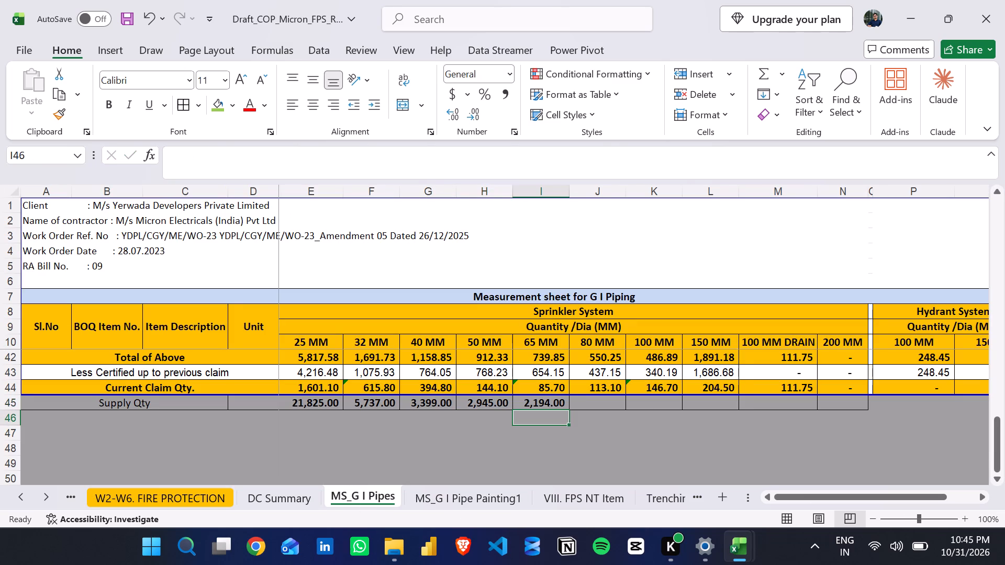
pyautogui.hotkey('ctrl', 's')
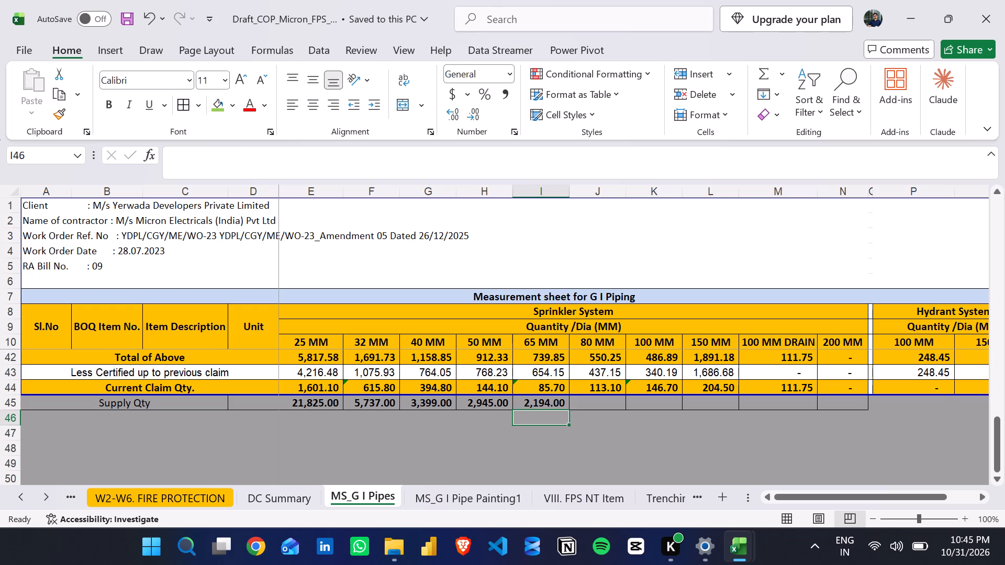
# Fill the 65 mm pipe's delivery Actual Received Qty cell in W2-W6. FIRE PROTECTION with light green.
pyautogui.click(178, 505)
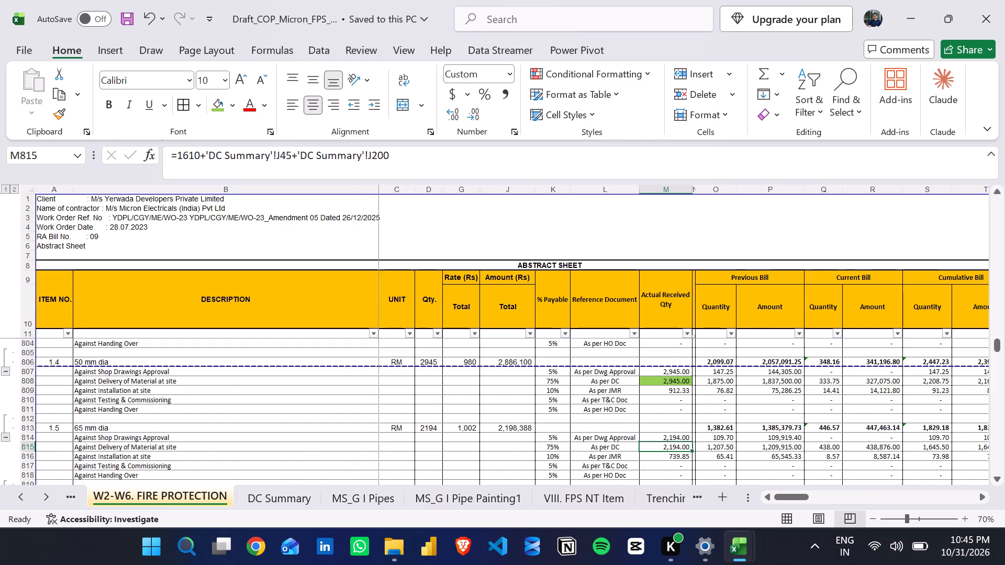
pyautogui.click(225, 101)
# Look up the 80 mm pipe's delivered quantity in the abstract, enter 1509 as the 80 MM Supply Qty in MS_G I Pipes, and save.
pyautogui.scroll(-2, 641, 342)
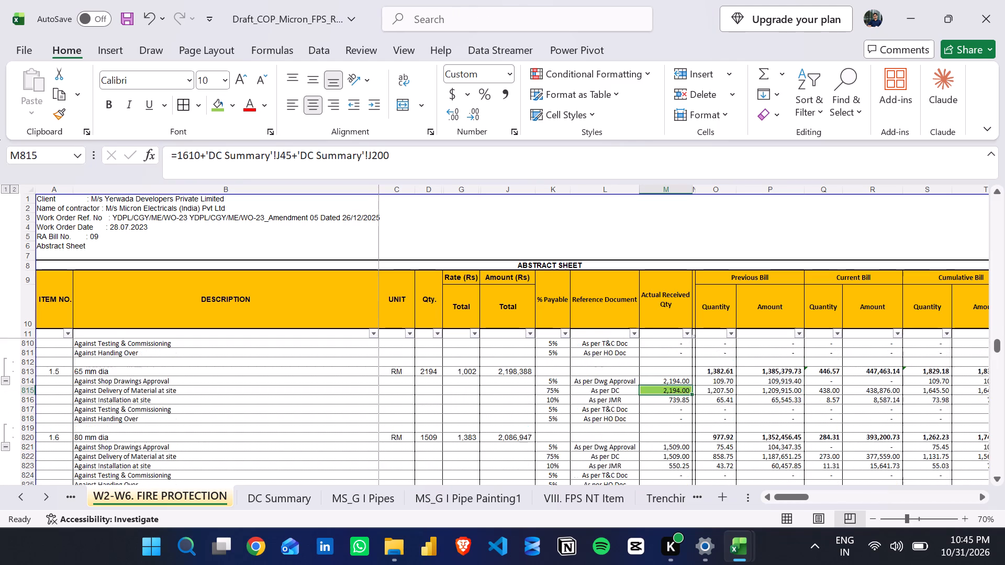
pyautogui.scroll(-1, 656, 380)
pyautogui.click(683, 424)
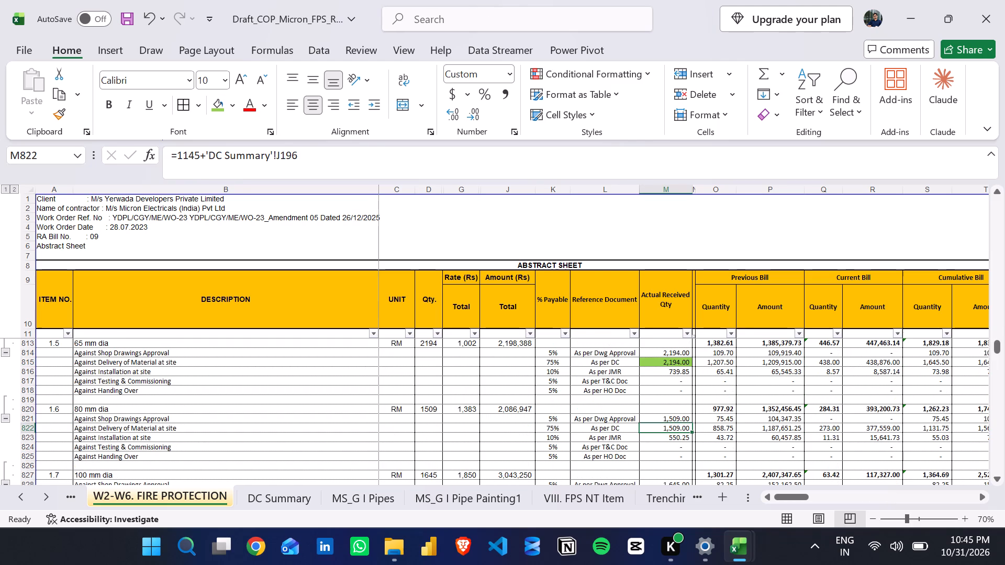
pyautogui.click(366, 494)
pyautogui.click(601, 400)
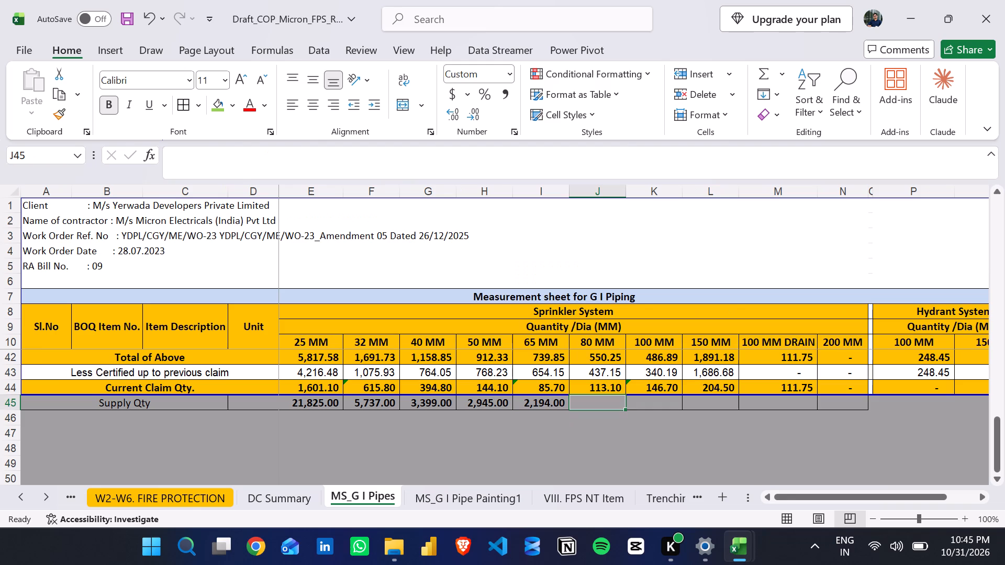
pyautogui.write('1509')
pyautogui.press('Return')
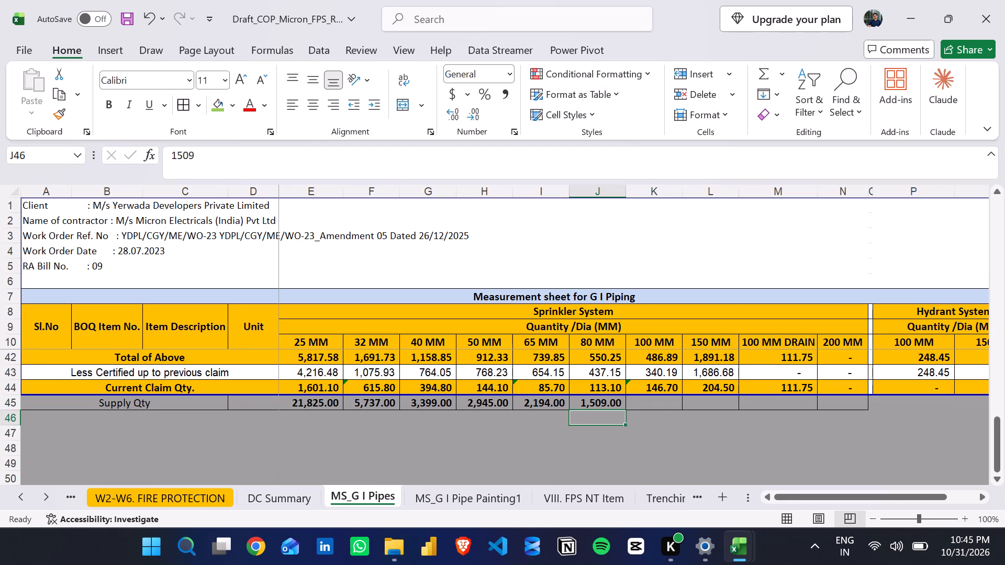
pyautogui.hotkey('ctrl', 's')
# Fill the 80 mm pipe's delivery Actual Received Qty cell in W2-W6. FIRE PROTECTION with light green.
pyautogui.click(193, 506)
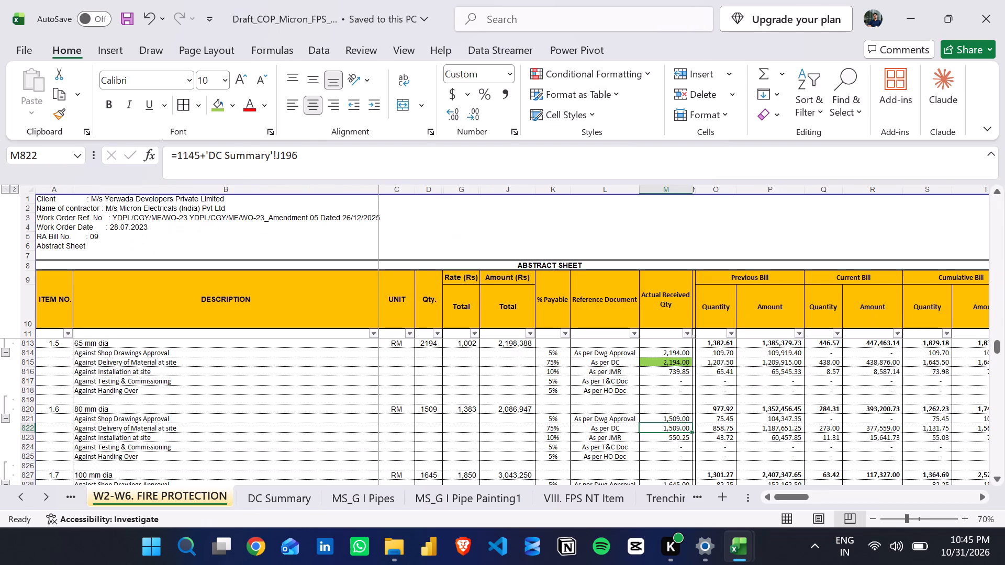
pyautogui.click(220, 103)
# Look up the 100 mm pipe's delivered quantity in the abstract and enter 1645 as the sprinkler 100 MM Supply Qty in MS_G I Pipes.
pyautogui.scroll(-2, 696, 432)
pyautogui.click(682, 438)
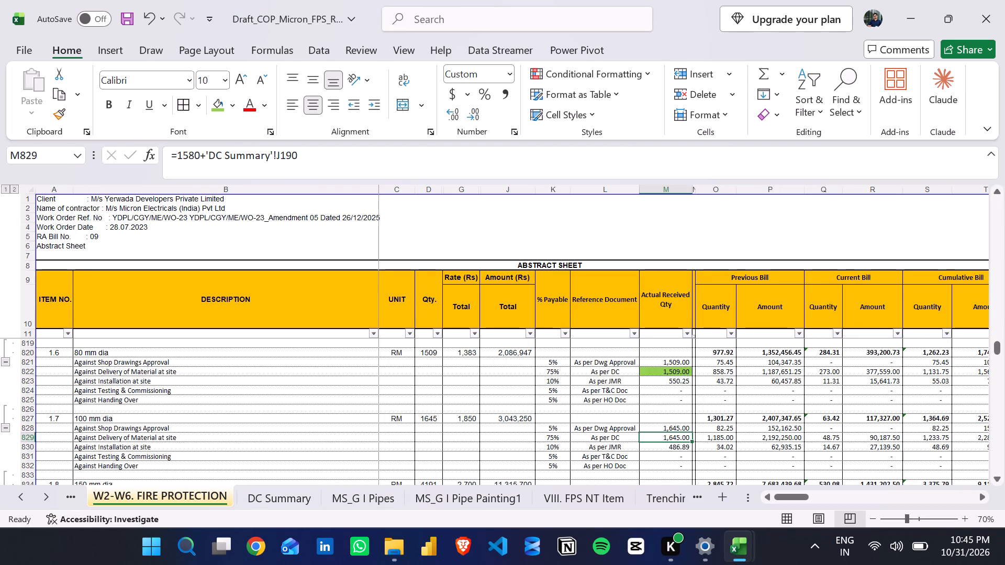
pyautogui.click(373, 496)
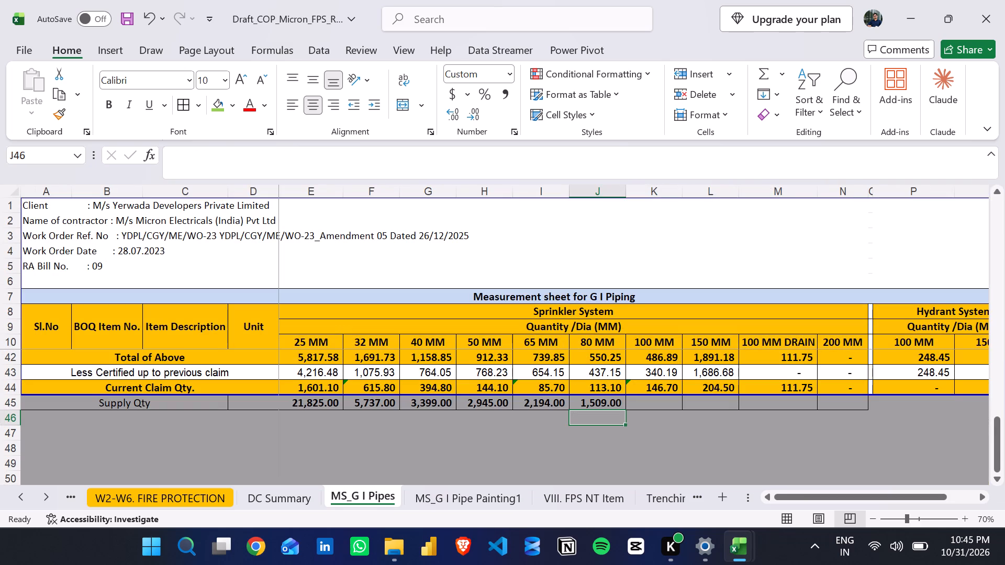
pyautogui.click(653, 392)
pyautogui.click(652, 402)
pyautogui.write('1645')
pyautogui.press('Return')
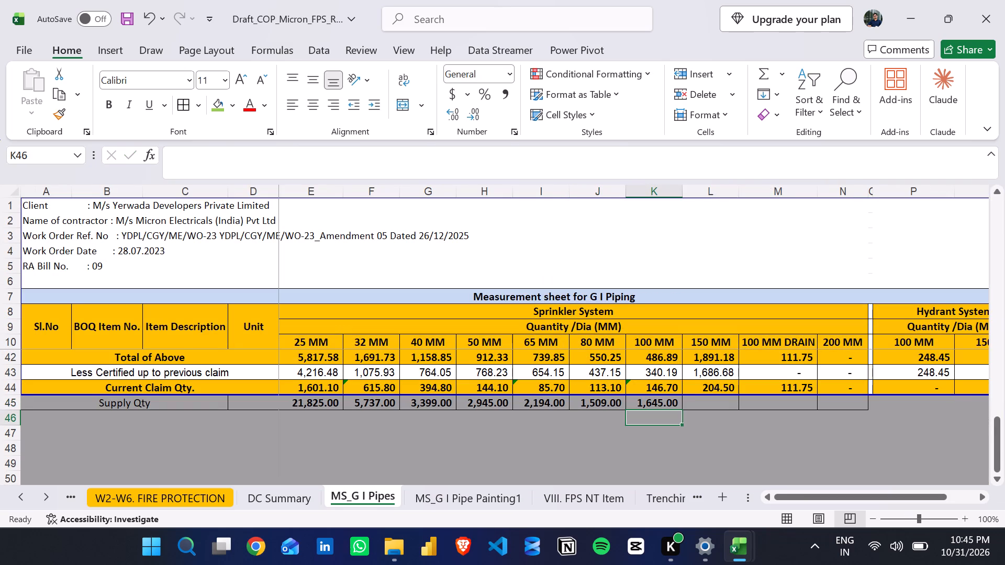
# Fill the 100 mm pipe's delivery Actual Received Qty cell in W2-W6. FIRE PROTECTION with light green.
pyautogui.click(192, 491)
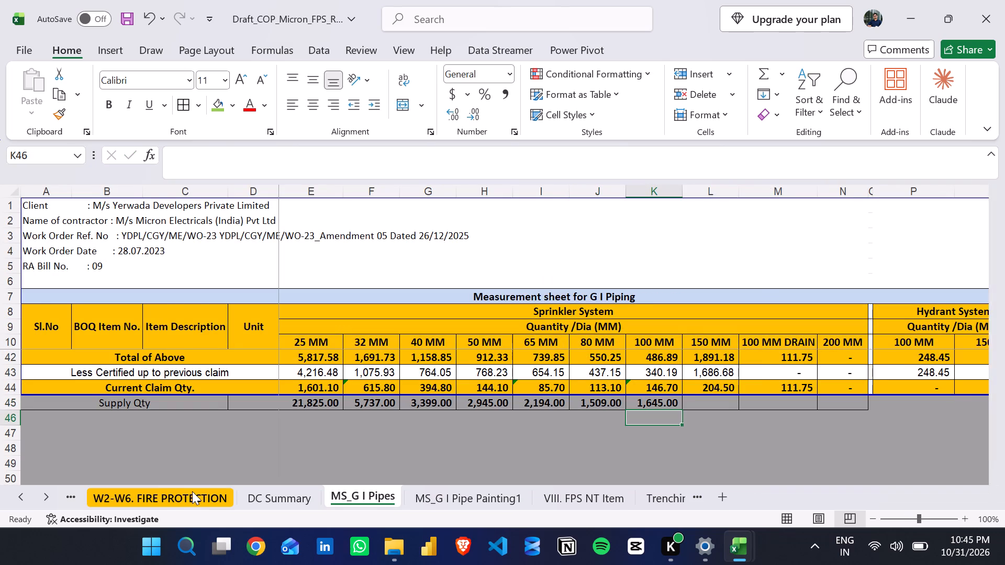
pyautogui.click(211, 106)
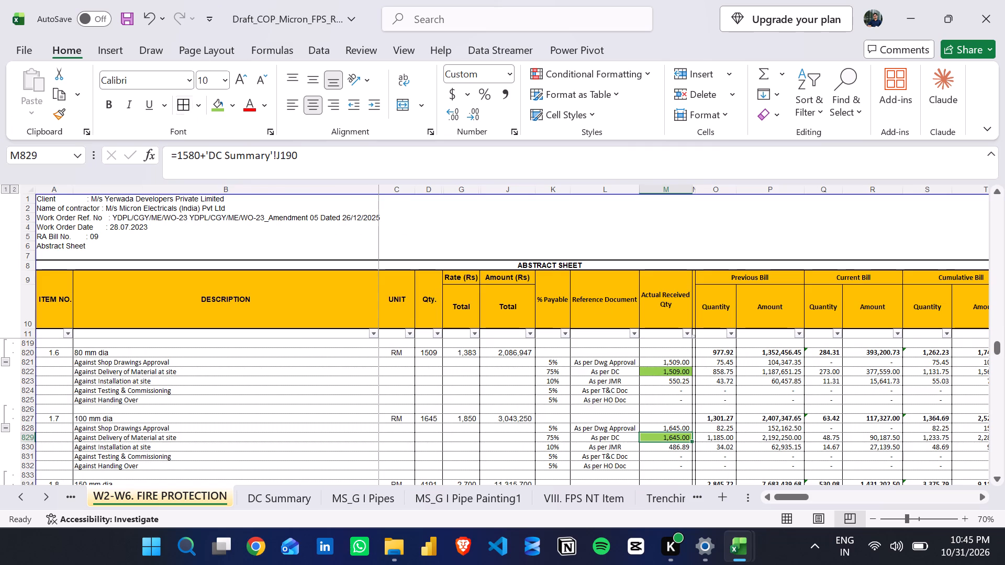
# Look up the 150 mm pipe's delivered quantity in the abstract, enter 3969 as the sprinkler 150 MM Supply Qty in MS_G I Pipes, and save.
pyautogui.scroll(-2, 555, 448)
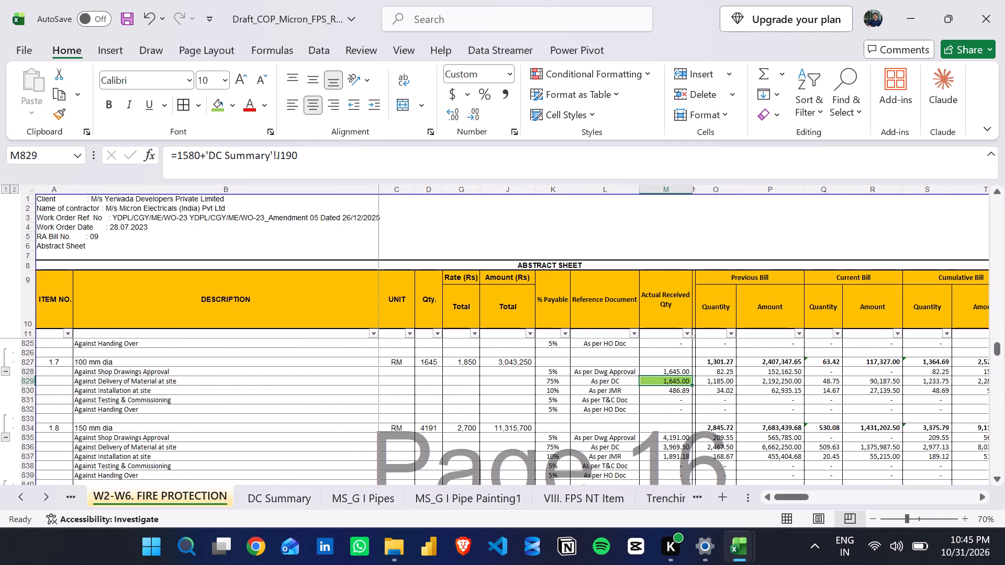
pyautogui.click(672, 446)
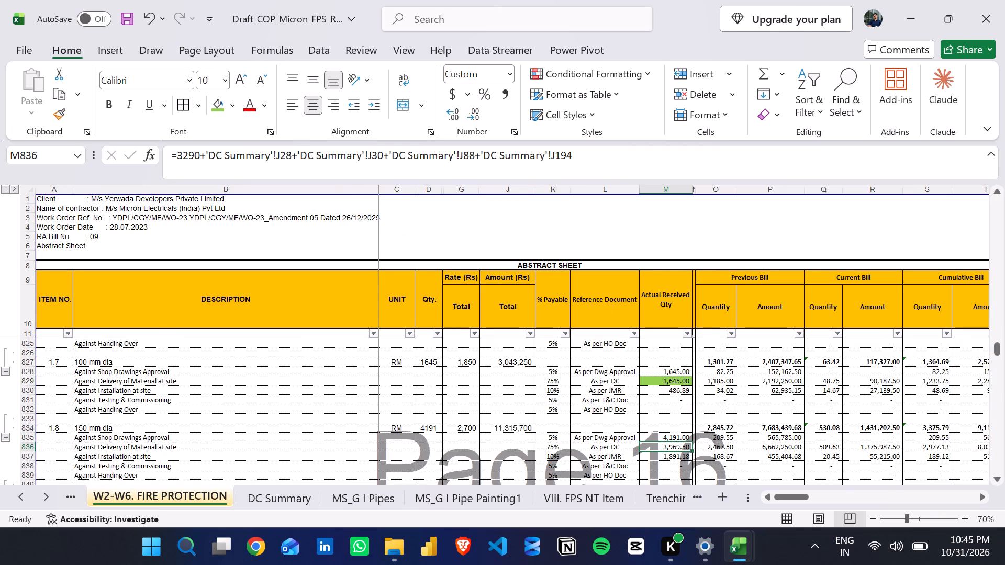
pyautogui.click(355, 498)
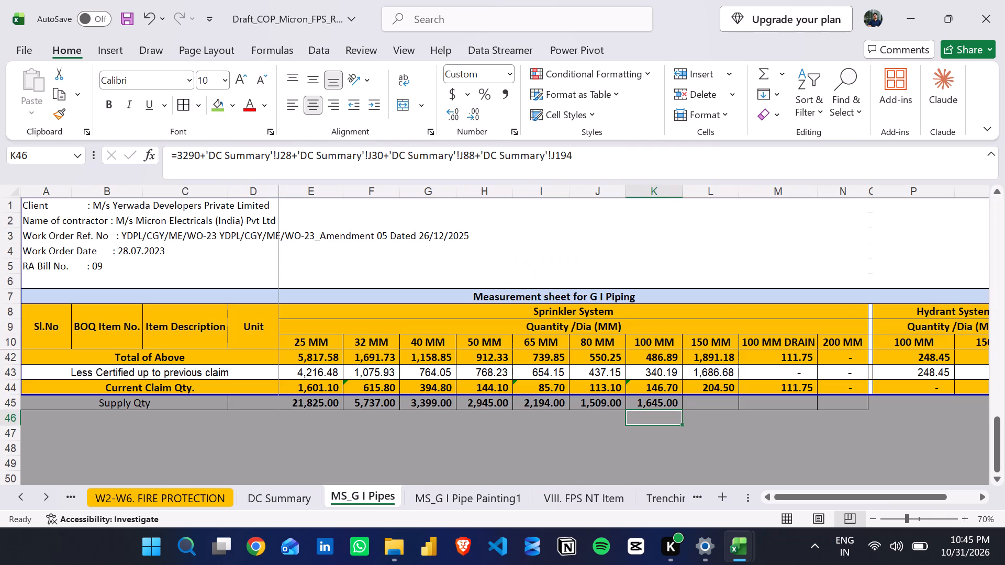
pyautogui.click(720, 417)
pyautogui.click(717, 406)
pyautogui.write('39')
pyautogui.write('69')
pyautogui.press('Return')
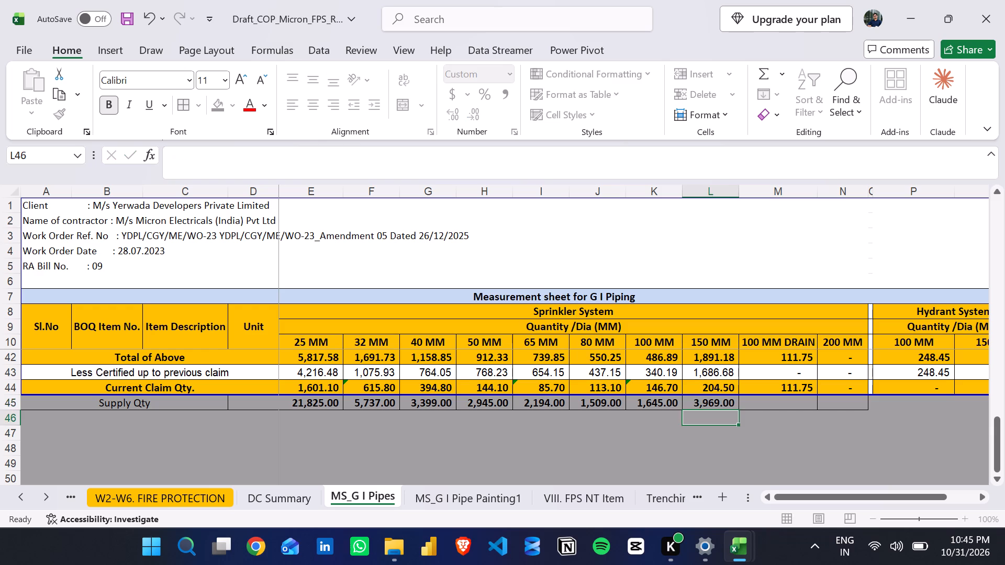
pyautogui.hotkey('ctrl', 's')
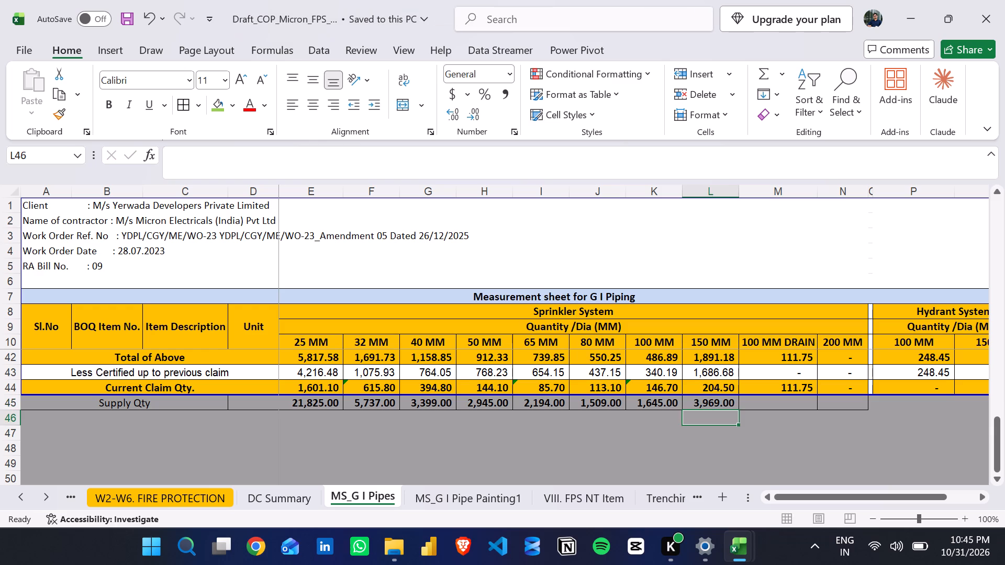
pyautogui.scroll(1, 710, 424)
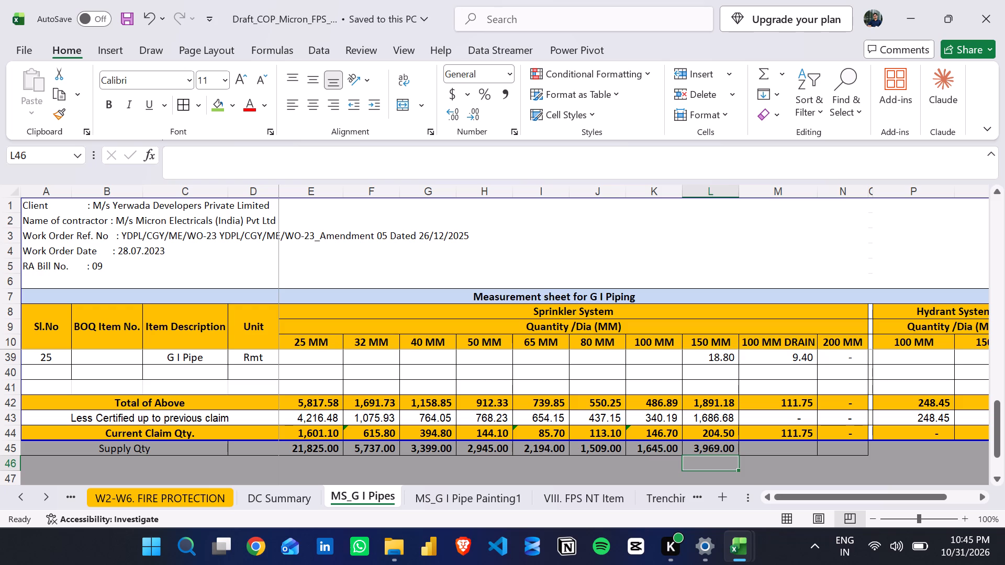
# Fill the 150 mm pipe's delivery Actual Received Qty cell in W2-W6. FIRE PROTECTION with light green.
pyautogui.click(199, 493)
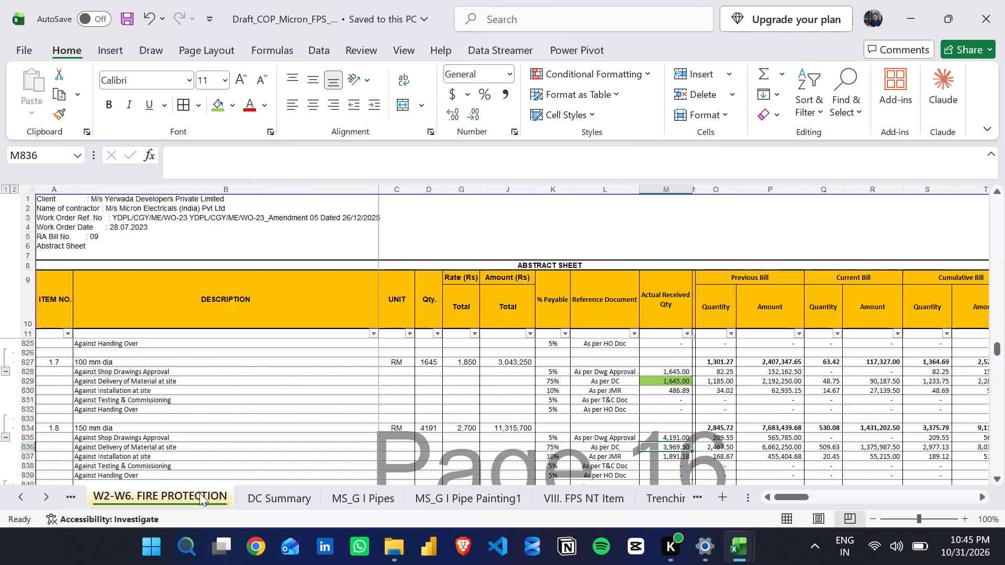
pyautogui.scroll(-1, 504, 390)
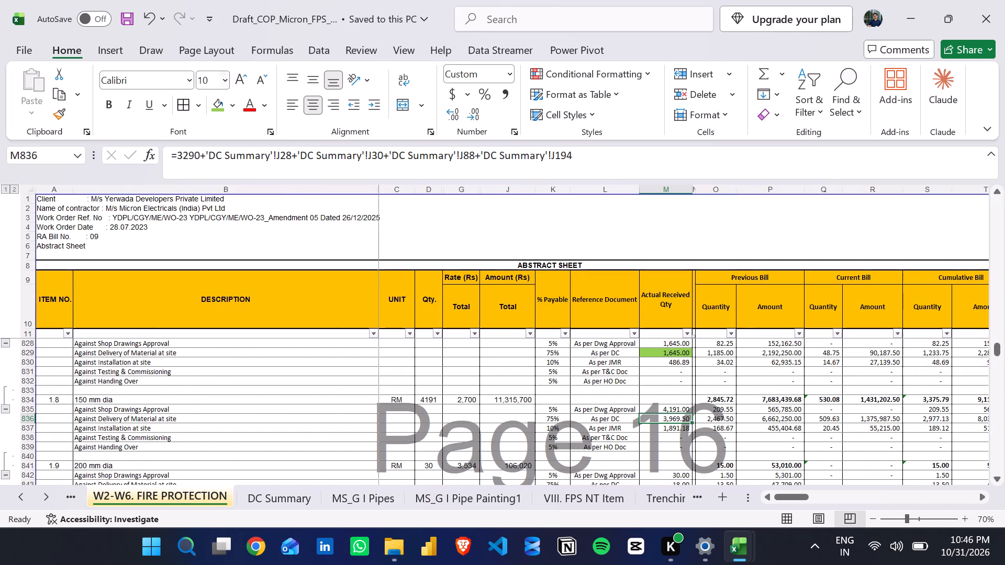
pyautogui.click(210, 103)
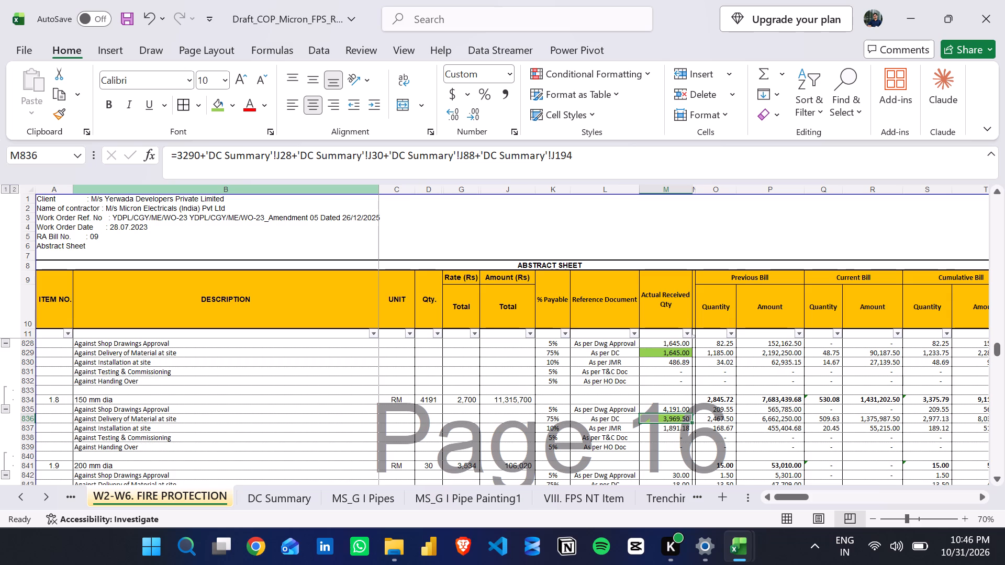
# Look up the 200 mm pipe's delivered quantity in the abstract, enter 18 as the sprinkler 200 MM Supply Qty in MS_G I Pipes, and save.
pyautogui.scroll(-2, 622, 421)
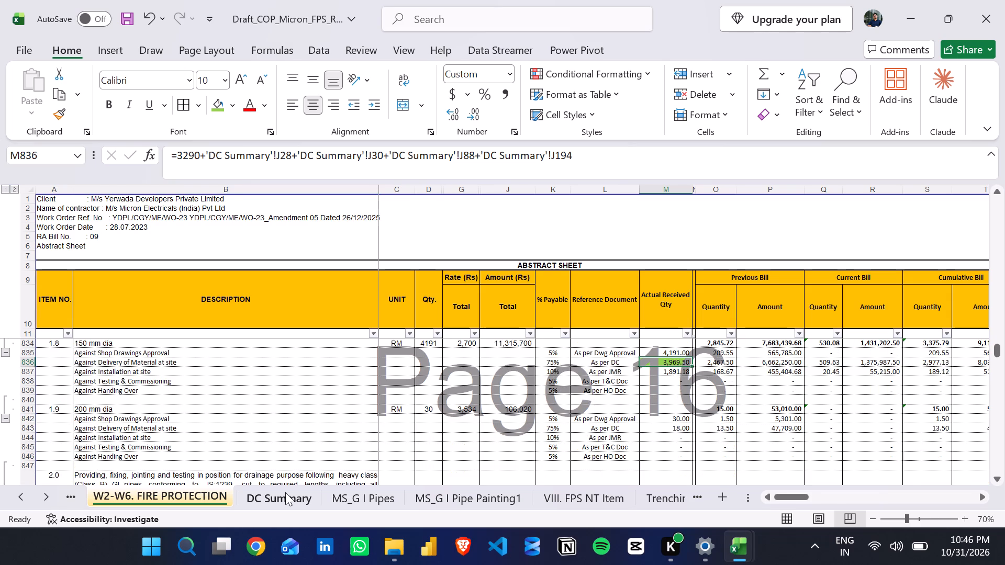
pyautogui.click(374, 491)
pyautogui.click(835, 453)
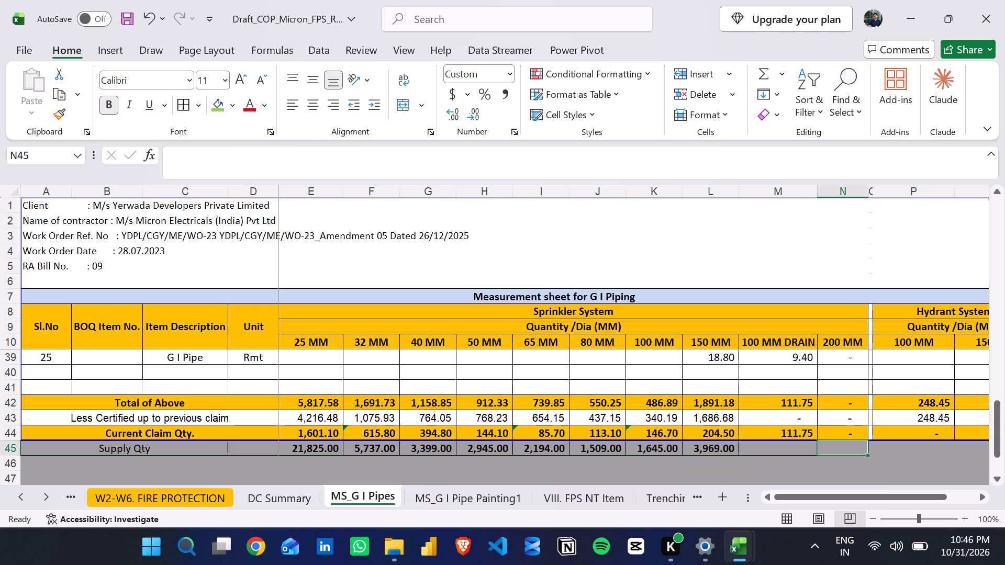
pyautogui.click(175, 494)
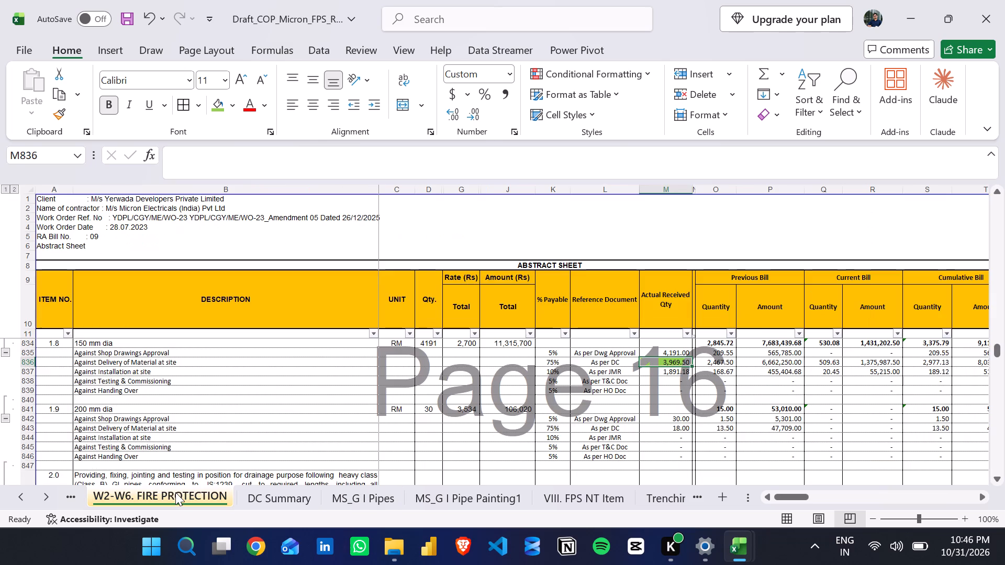
pyautogui.click(378, 491)
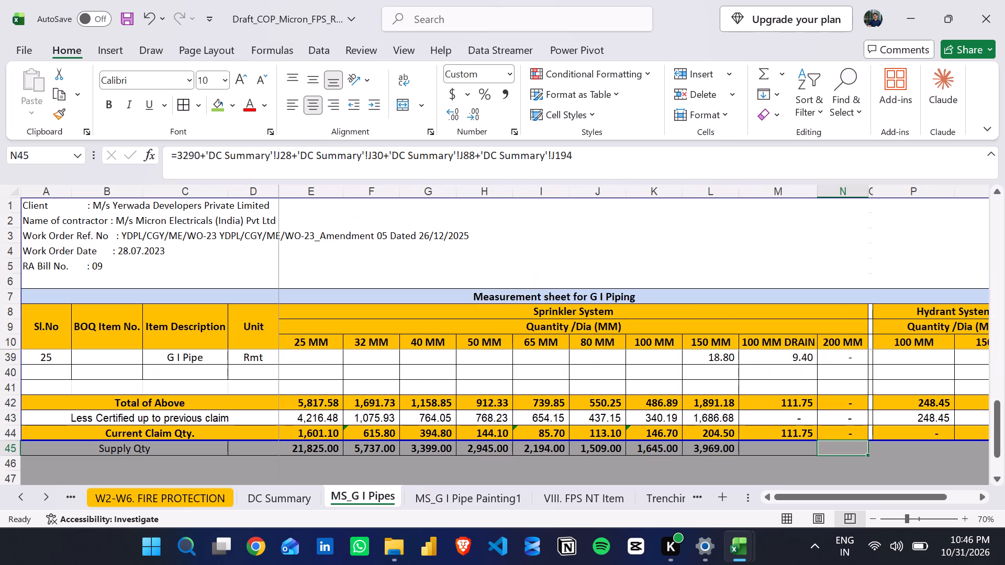
pyautogui.write('18')
pyautogui.press('Return')
pyautogui.hotkey('ctrl', 's')
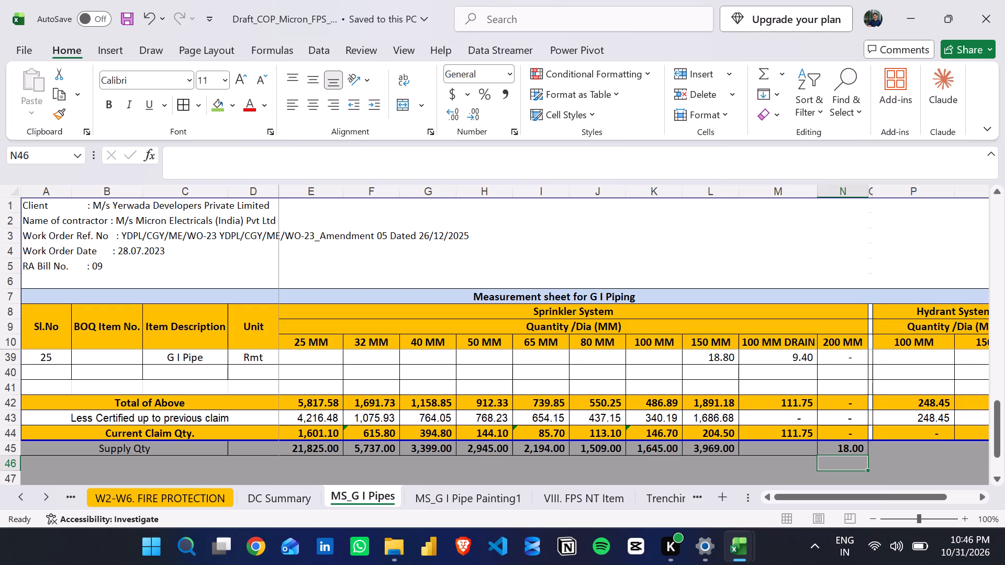
# Fill the 200 mm pipe's delivery Actual Received Qty cell in W2-W6. FIRE PROTECTION with light green.
pyautogui.scroll(1, 856, 428)
pyautogui.scroll(-1, 856, 428)
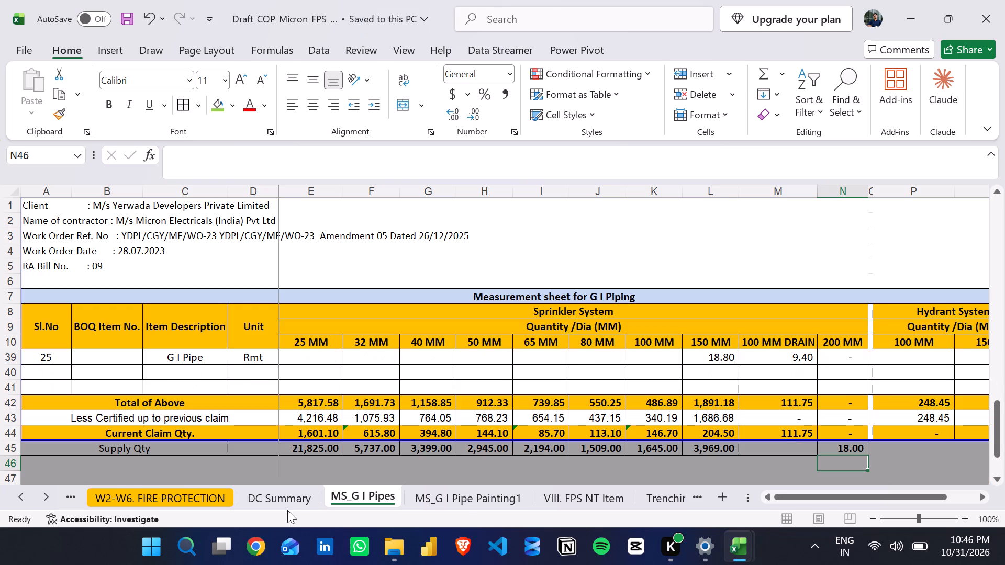
pyautogui.click(195, 498)
pyautogui.scroll(-1, 545, 386)
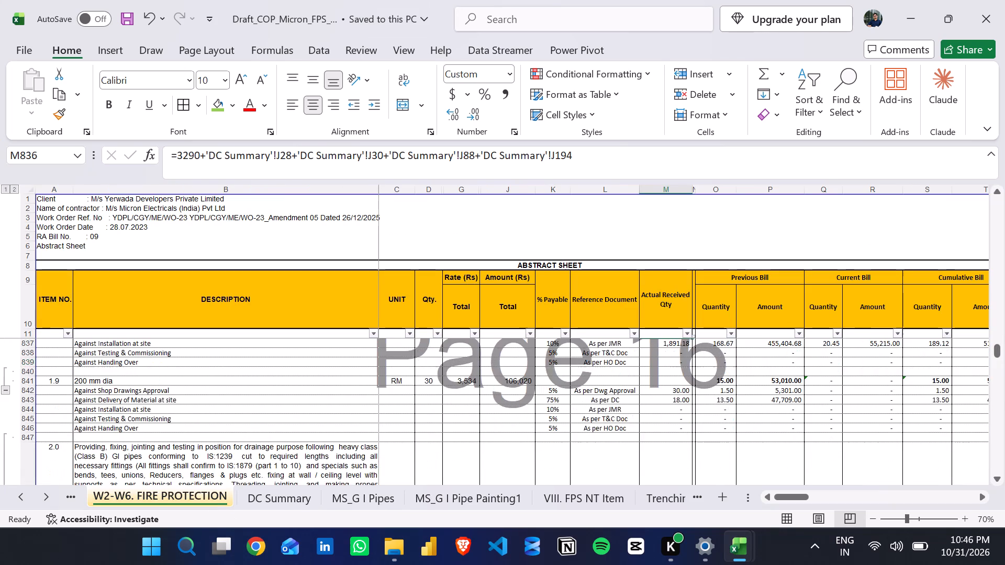
pyautogui.scroll(-1, 545, 386)
pyautogui.click(672, 374)
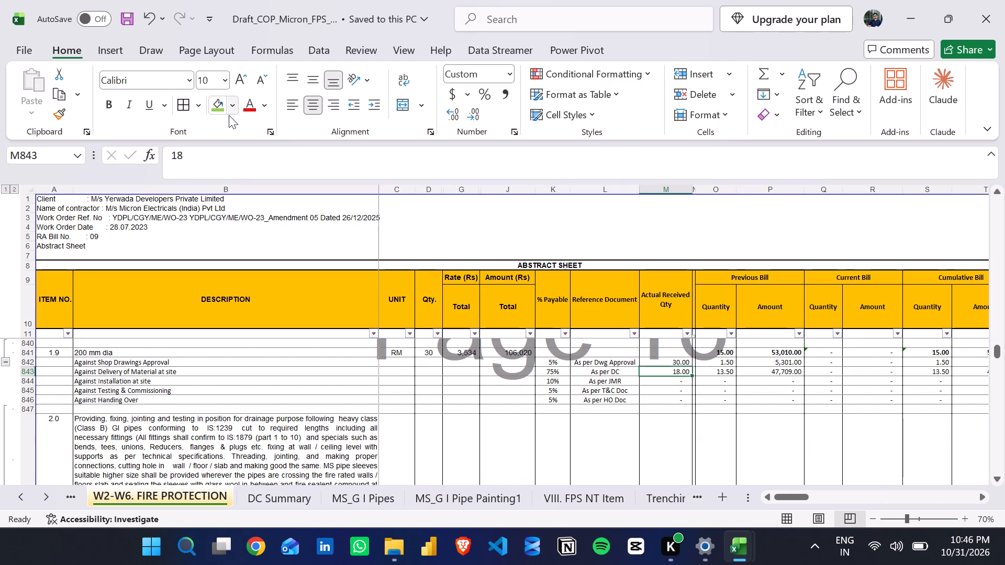
pyautogui.click(220, 105)
# Look up the 100 mm drain pipe's delivered quantity in the abstract, enter 271 as the 100 MM DRAIN Supply Qty in MS_G I Pipes, and save.
pyautogui.scroll(-2, 574, 411)
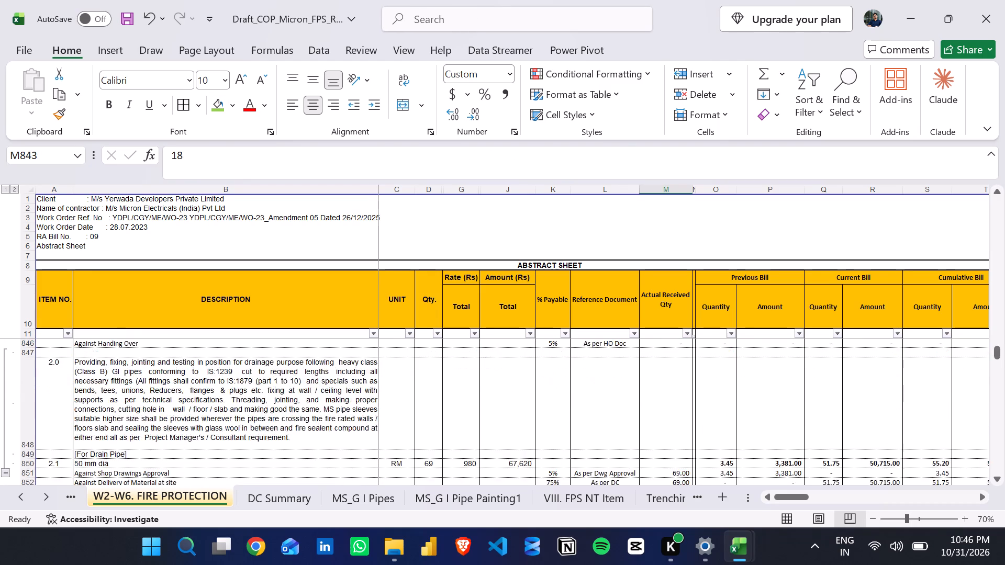
pyautogui.scroll(-1, 574, 411)
pyautogui.scroll(1, 574, 411)
pyautogui.scroll(-1, 574, 411)
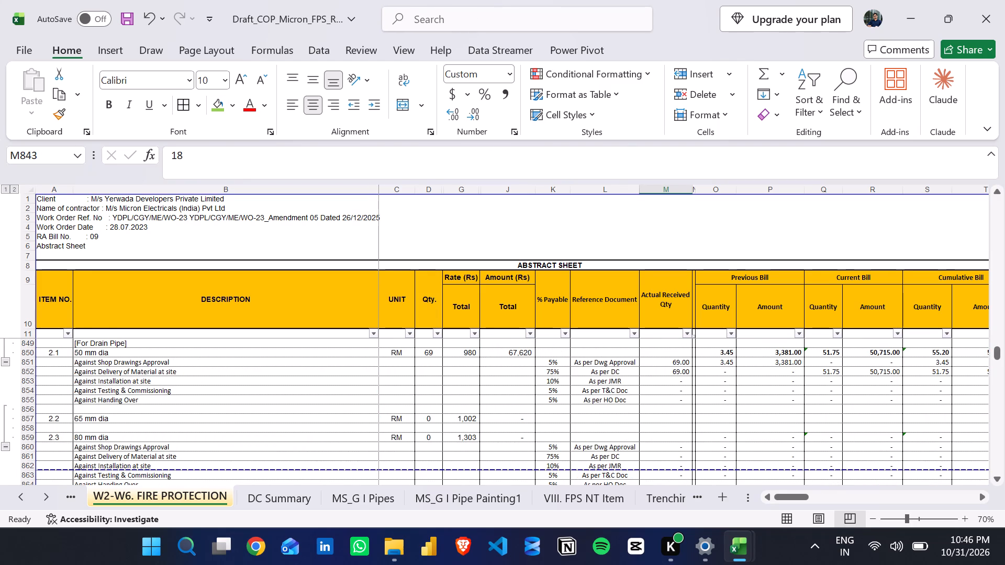
pyautogui.scroll(-3, 574, 411)
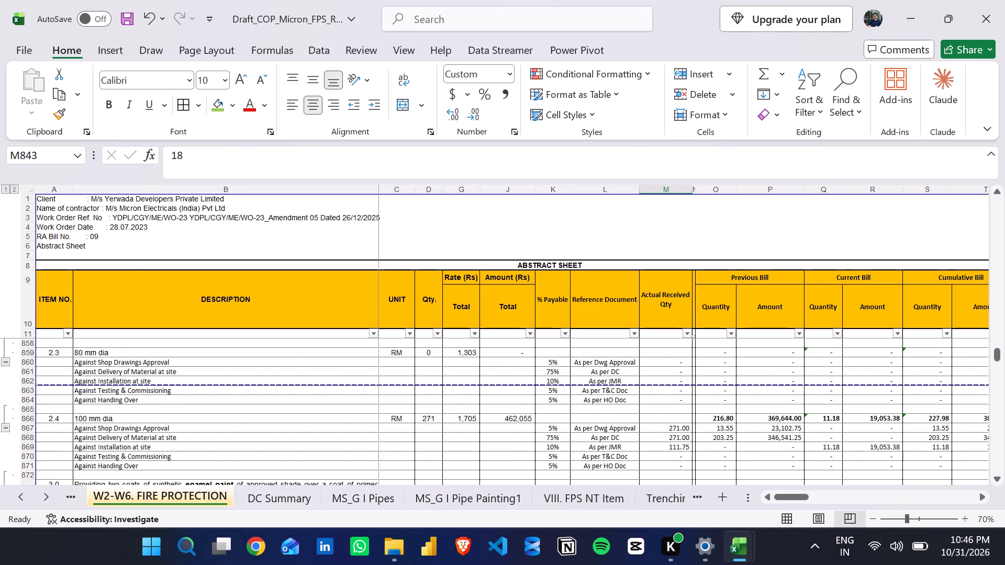
pyautogui.click(653, 437)
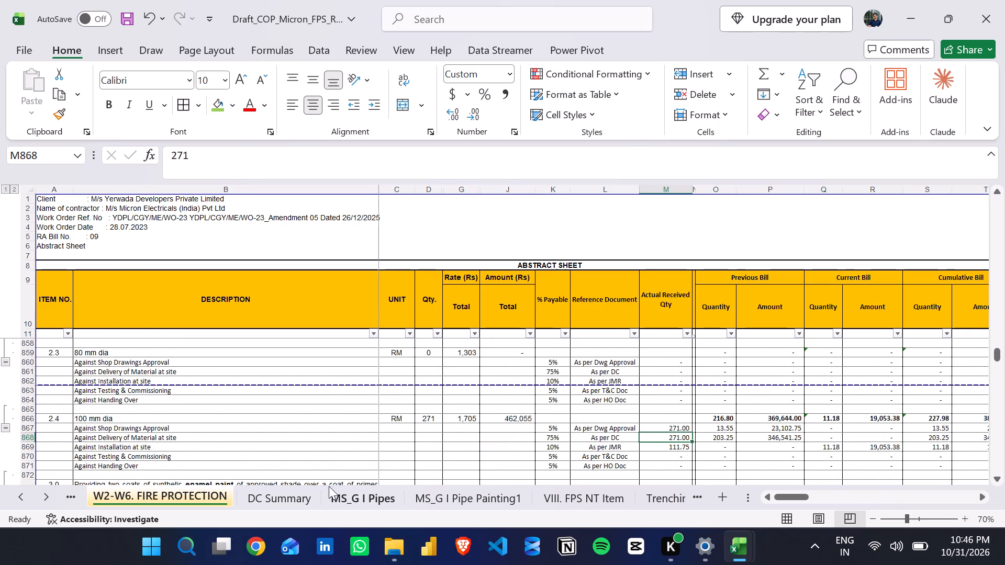
pyautogui.click(355, 491)
pyautogui.click(790, 445)
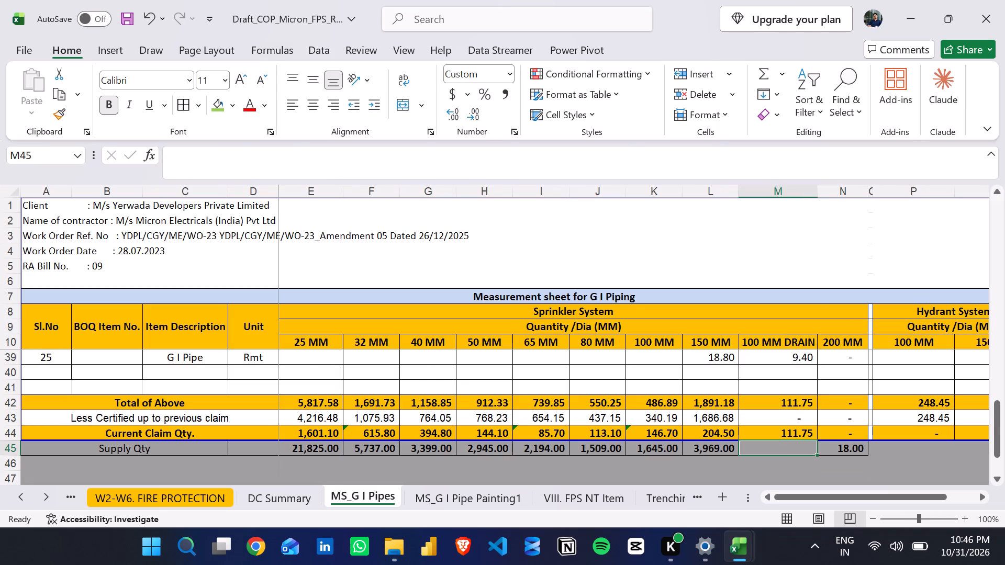
pyautogui.write('271')
pyautogui.press('Return')
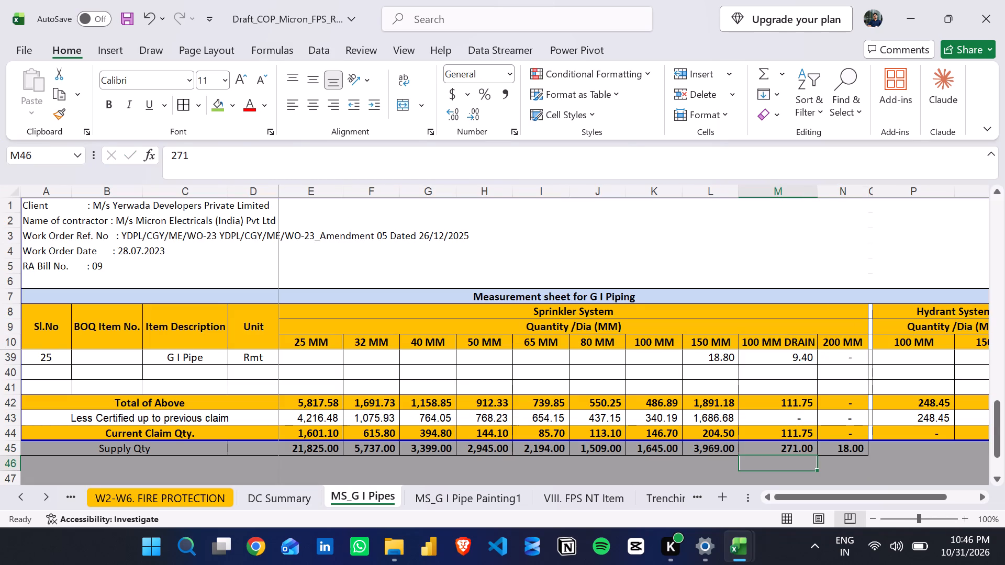
pyautogui.hotkey('ctrl', 's')
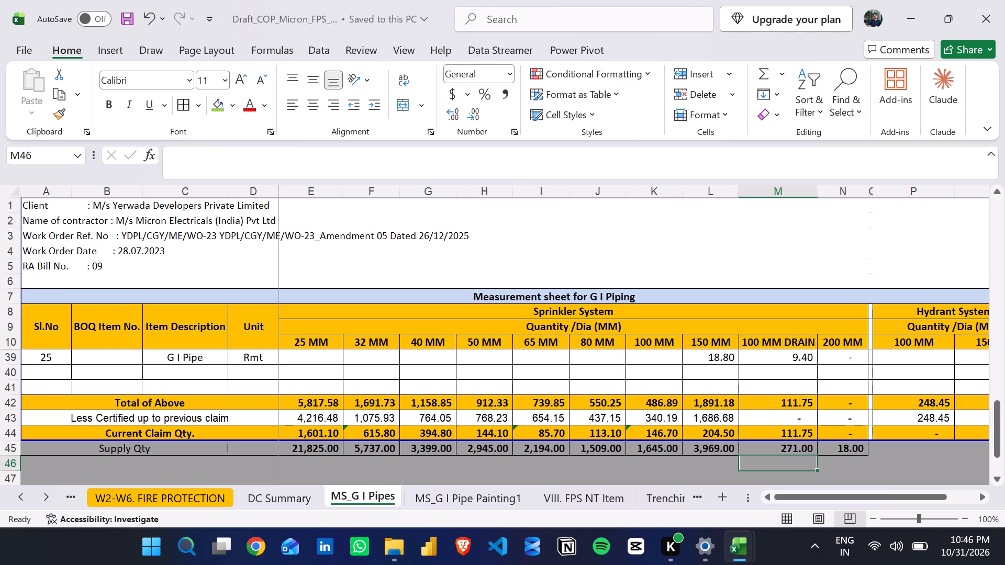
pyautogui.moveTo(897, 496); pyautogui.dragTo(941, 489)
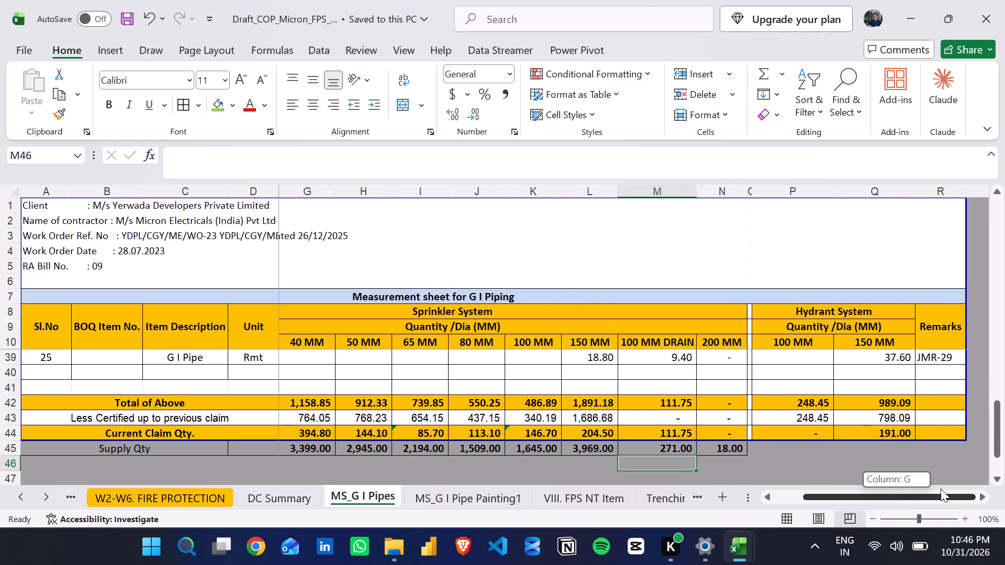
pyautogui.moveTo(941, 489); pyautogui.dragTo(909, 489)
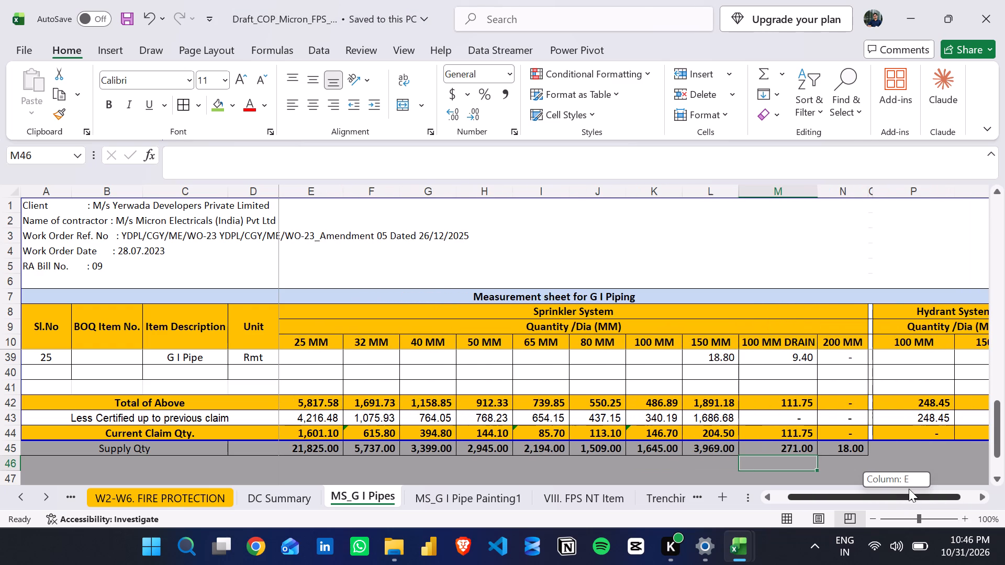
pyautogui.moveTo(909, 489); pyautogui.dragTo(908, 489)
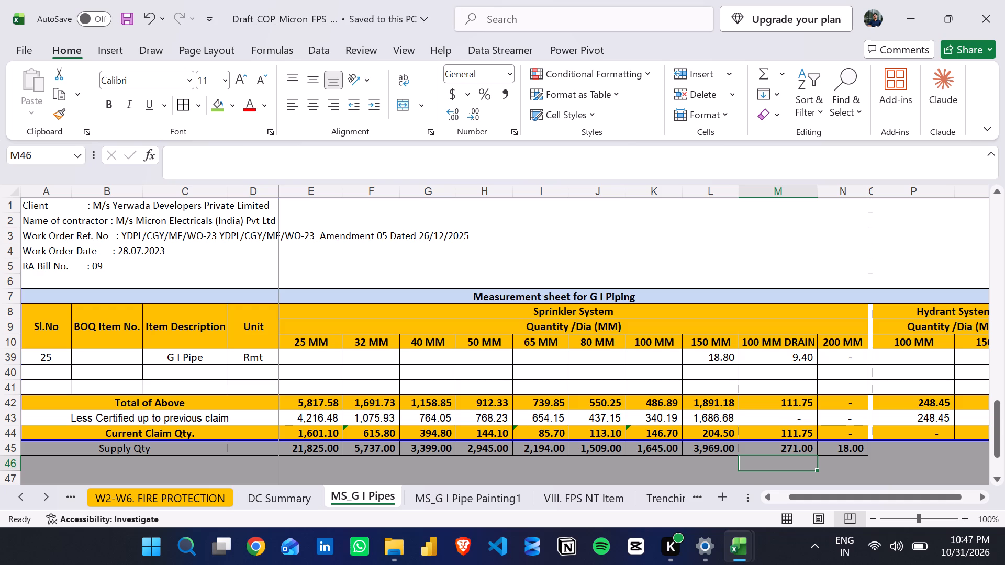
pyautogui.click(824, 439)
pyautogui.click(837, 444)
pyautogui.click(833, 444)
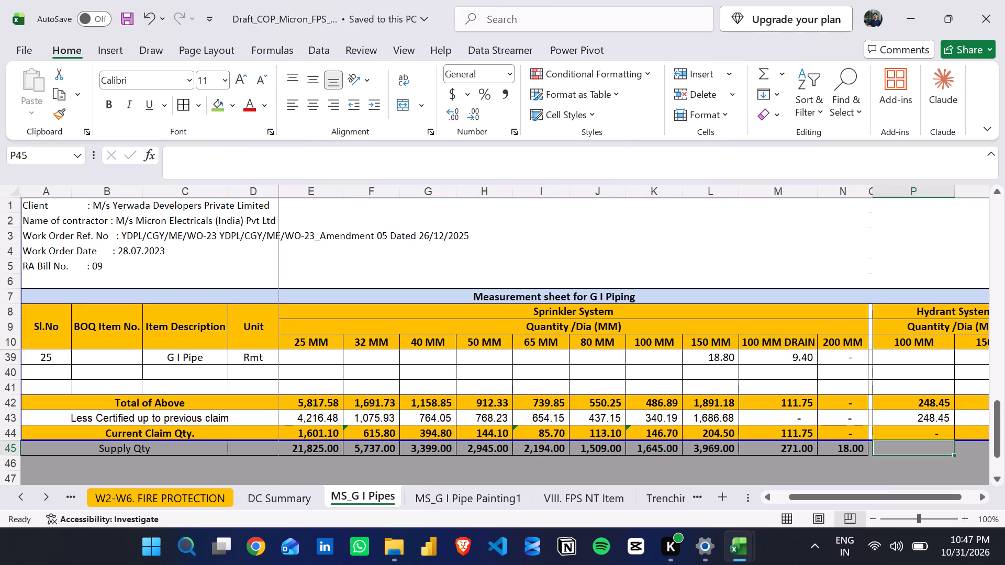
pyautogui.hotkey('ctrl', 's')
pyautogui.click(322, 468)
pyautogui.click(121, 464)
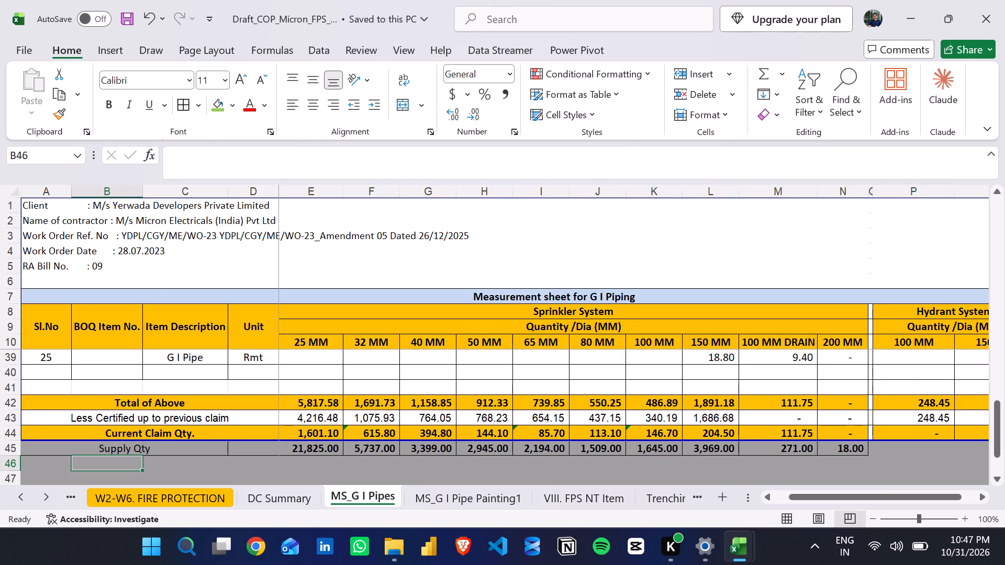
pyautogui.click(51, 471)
# Copy the merged Supply Qty label cell into the row directly below it in MS_G I Pipes and save.
pyautogui.scroll(-1, 519, 389)
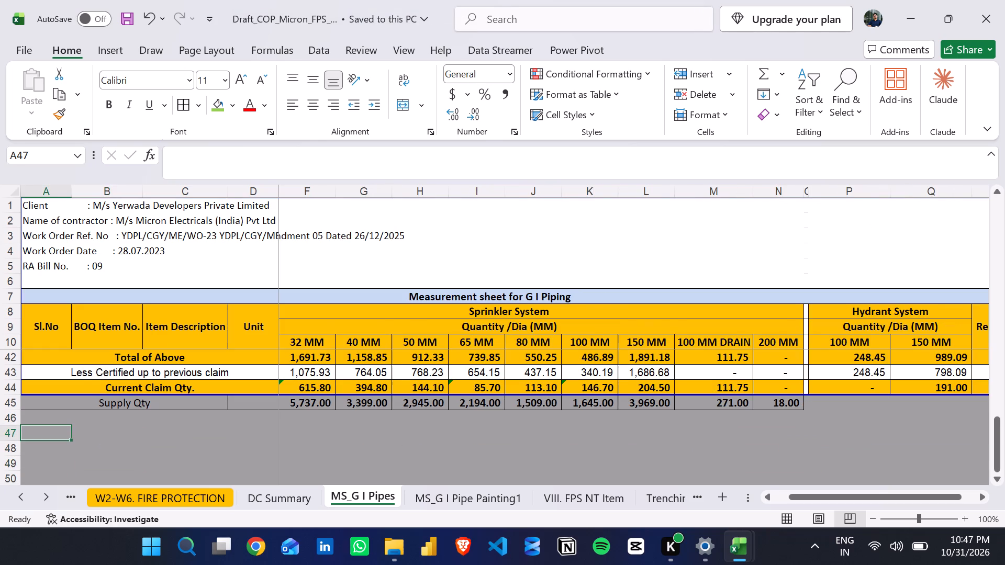
pyautogui.moveTo(861, 494); pyautogui.dragTo(790, 498)
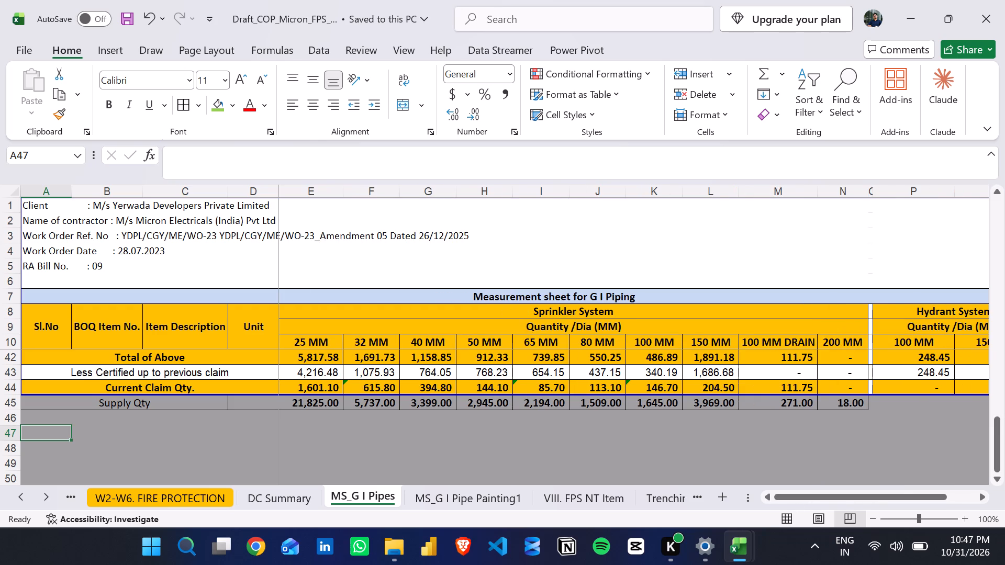
pyautogui.click(122, 413)
pyautogui.click(102, 400)
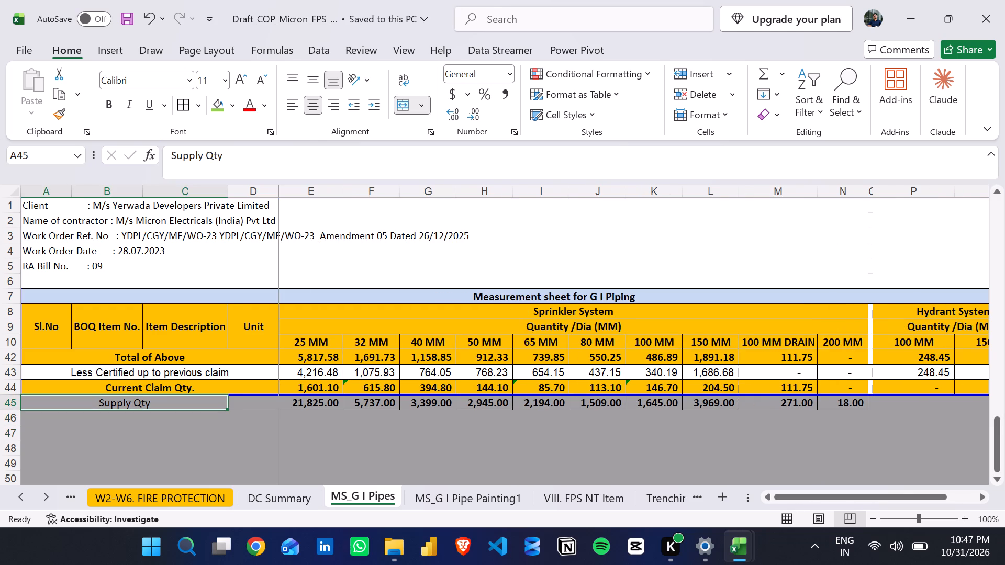
pyautogui.hotkey('ctrl', 'c')
pyautogui.click(57, 420)
pyautogui.hotkey('ctrl', 'v')
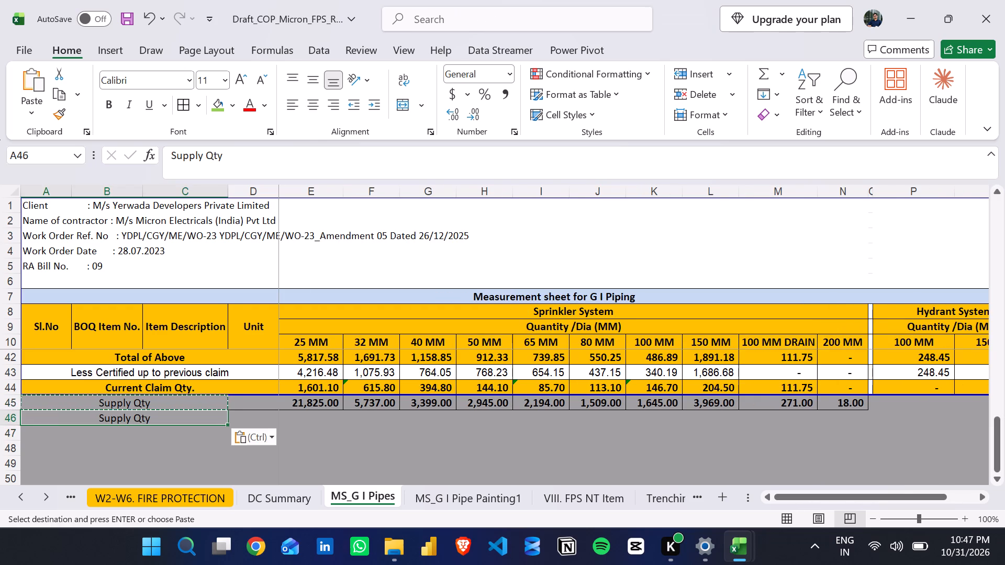
pyautogui.hotkey('ctrl', 's')
# Replace the copied label below Supply Qty with "Balance to take JMR".
pyautogui.click(267, 160)
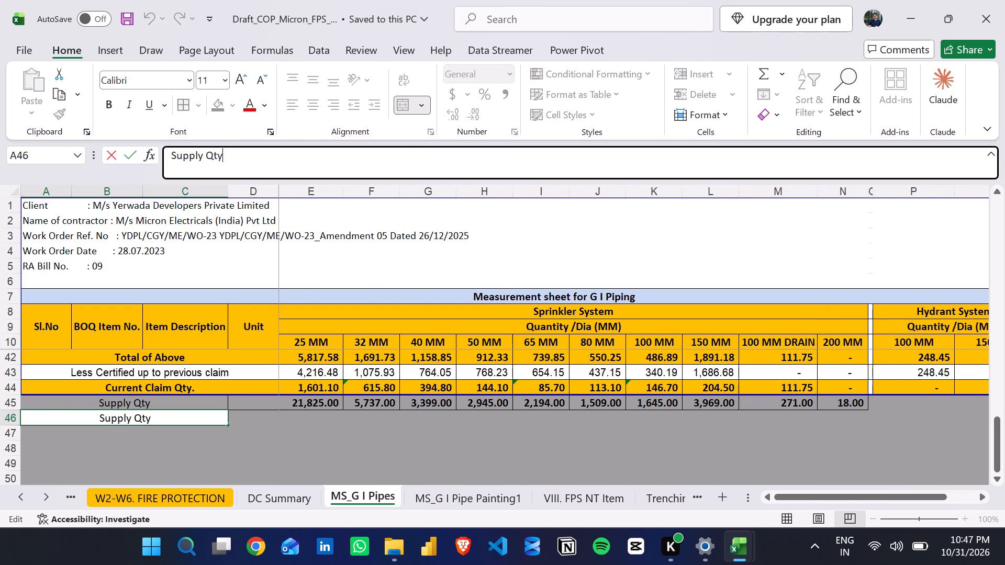
pyautogui.press('BackSpace')
pyautogui.press('BackSpace')
pyautogui.press('BackSpace')
pyautogui.press('BackSpace')
pyautogui.press('BackSpace')
pyautogui.press('BackSpace')
pyautogui.press('BackSpace')
pyautogui.press('BackSpace')
pyautogui.press('BackSpace')
pyautogui.press('BackSpace')
pyautogui.press('BackSpace')
pyautogui.press('BackSpace')
pyautogui.press('BackSpace')
pyautogui.press('BackSpace')
pyautogui.press('BackSpace')
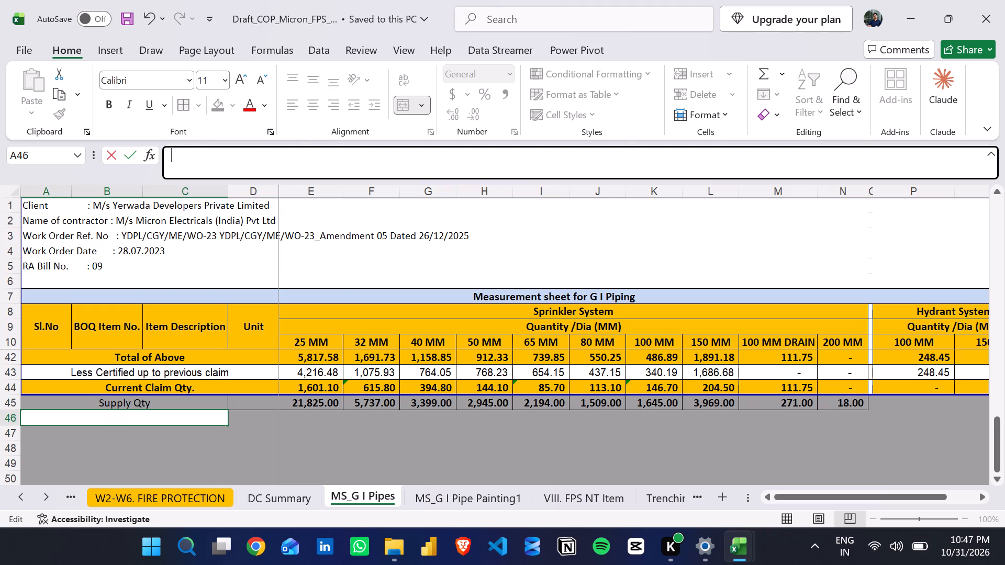
pyautogui.write('Balance')
pyautogui.press('space')
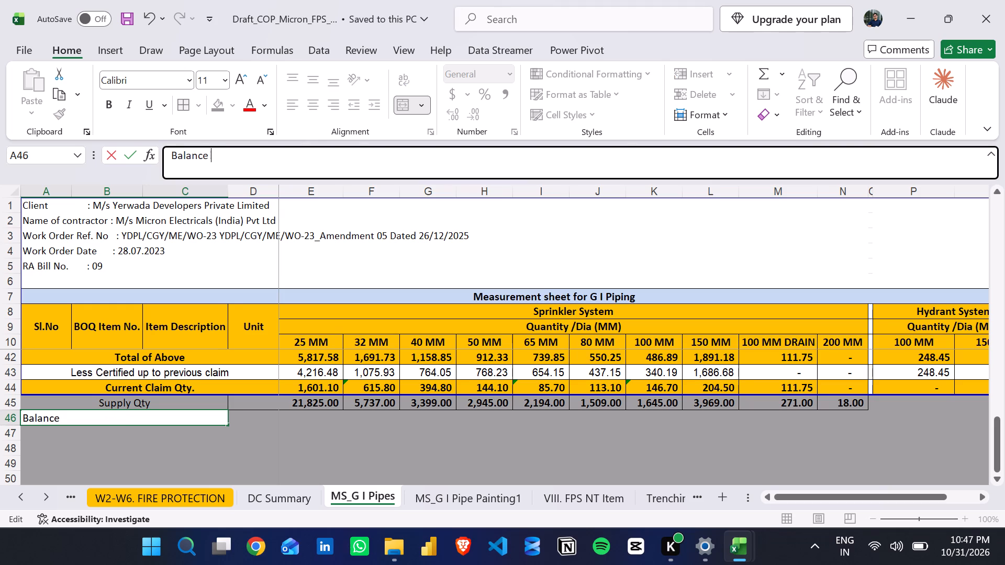
pyautogui.write('to')
pyautogui.press('space')
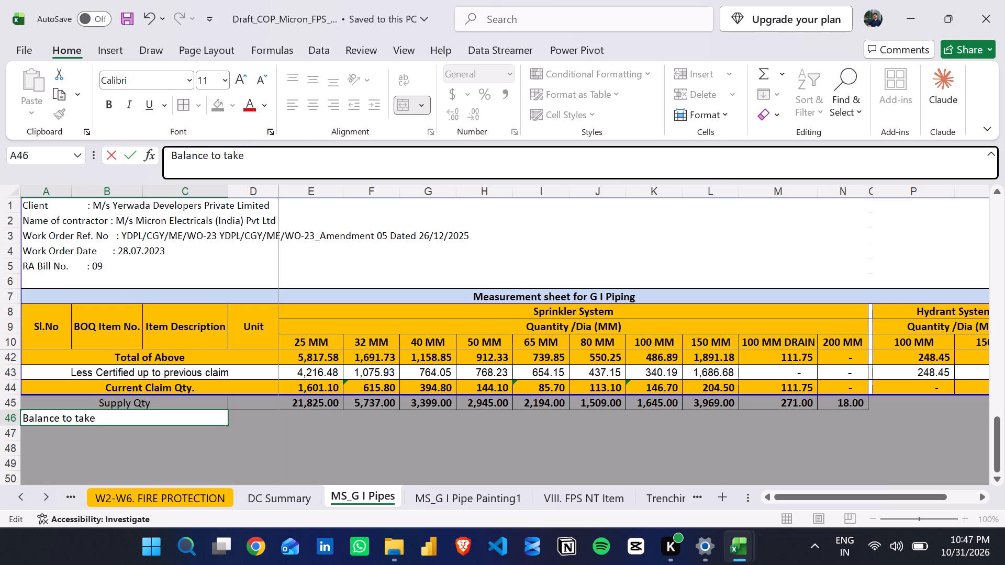
pyautogui.press('Up')
# Apply all borders to the blank Balance to take JMR cells from the Unit column through the 200 MM column.
pyautogui.press('Right')
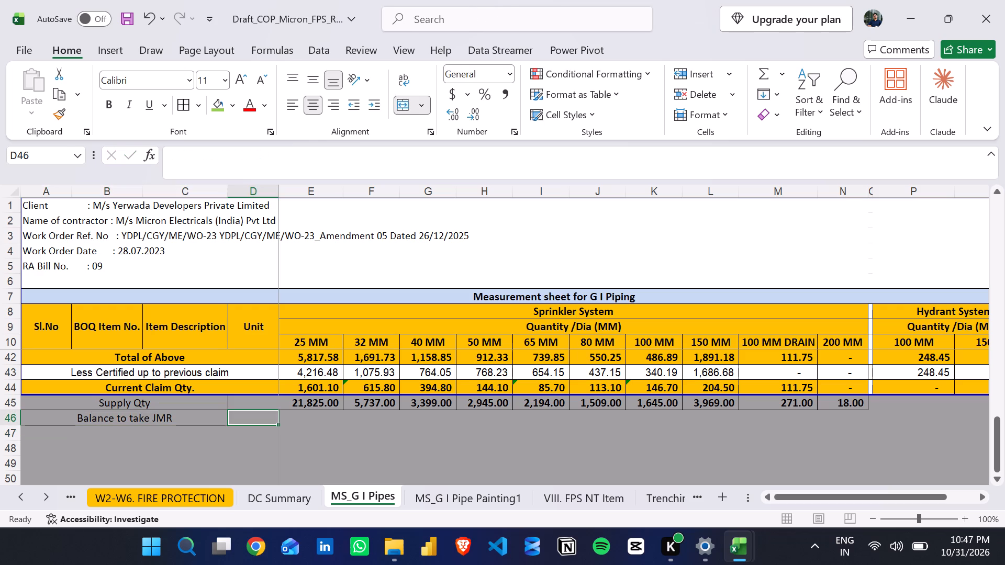
pyautogui.hotkey('shift', 'Right')
pyautogui.hotkey('shift', 'Right')
pyautogui.hotkey('shift', 'Right')
pyautogui.hotkey('shift', 'Right')
pyautogui.hotkey('shift', 'Right')
pyautogui.hotkey('shift', 'Right')
pyautogui.hotkey('shift', 'Right')
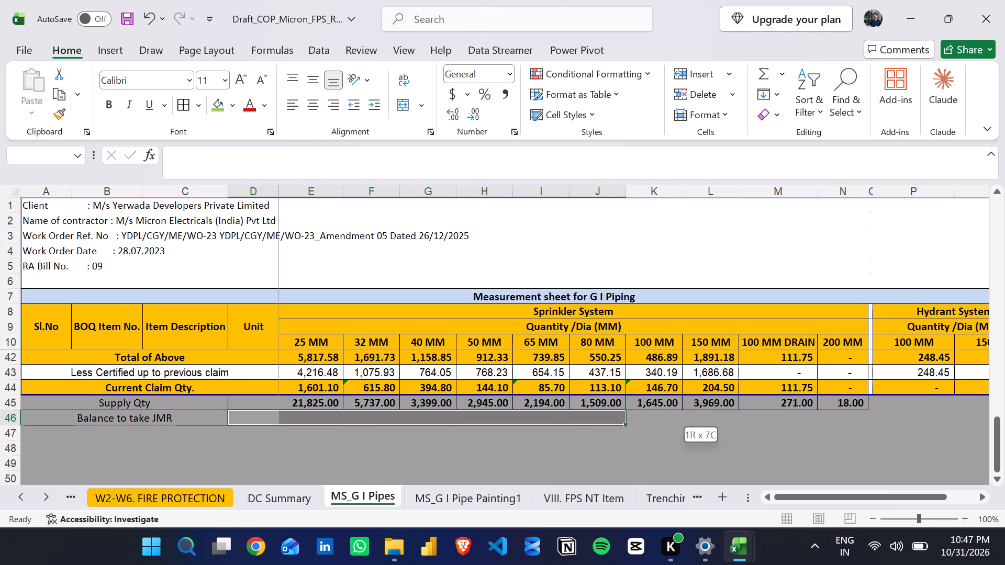
pyautogui.hotkey('shift', 'Right')
pyautogui.hotkey('shift', 'Right')
pyautogui.hotkey('shift', 'Right')
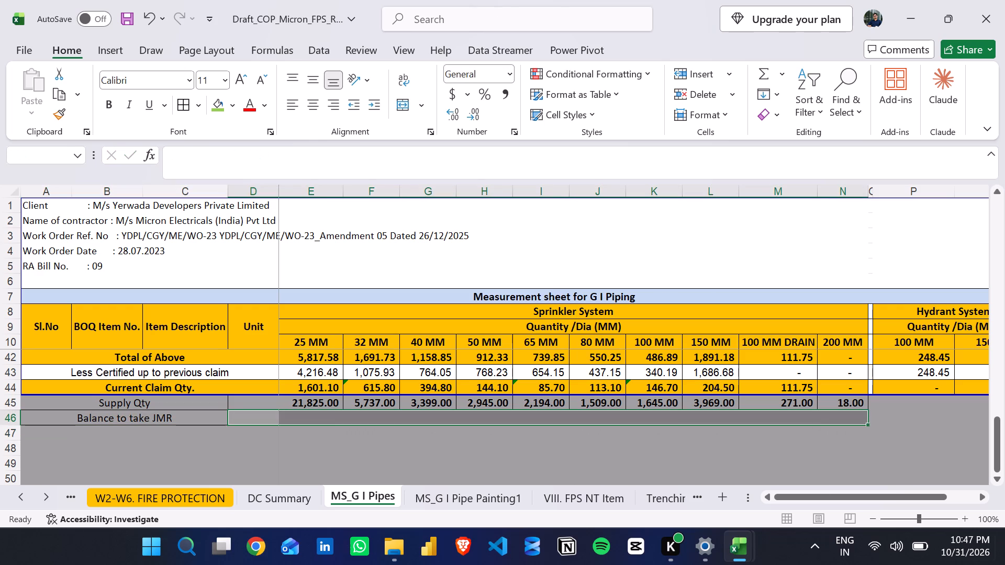
pyautogui.click(188, 107)
pyautogui.click(604, 461)
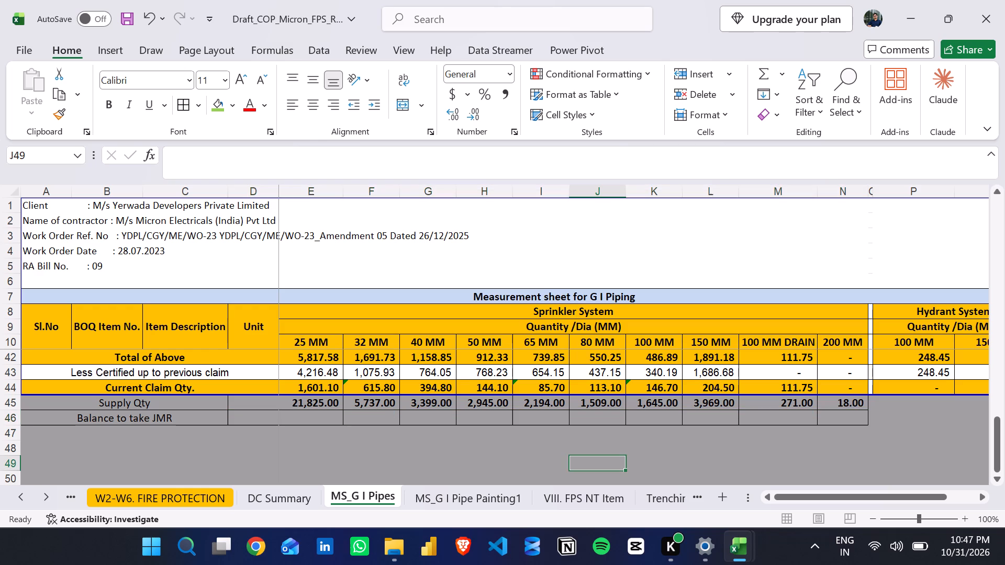
# Enter the 25 MM Balance to take JMR formula as Supply Qty minus Total of Above, =E45-E42.
pyautogui.click(317, 423)
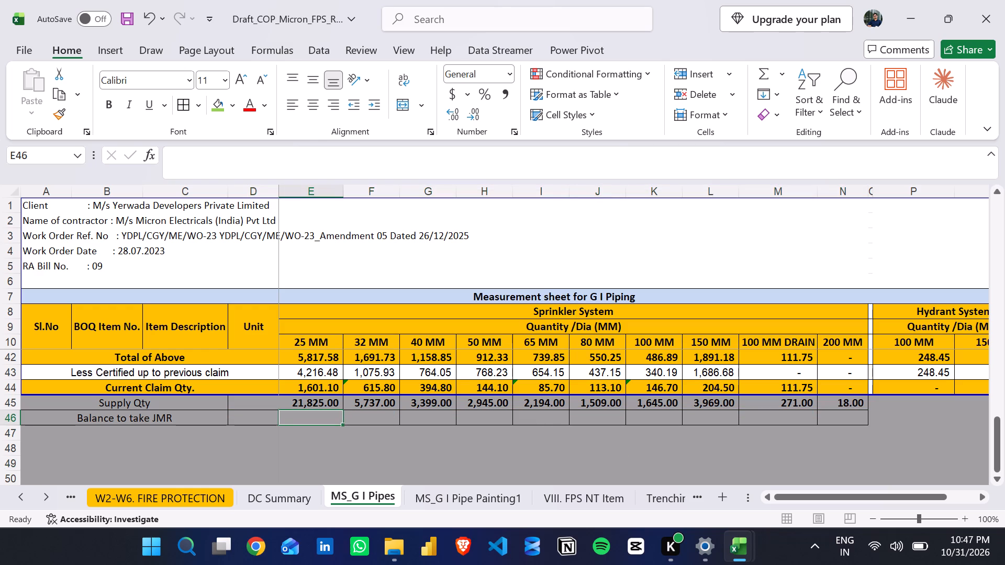
pyautogui.press('=')
pyautogui.click(320, 406)
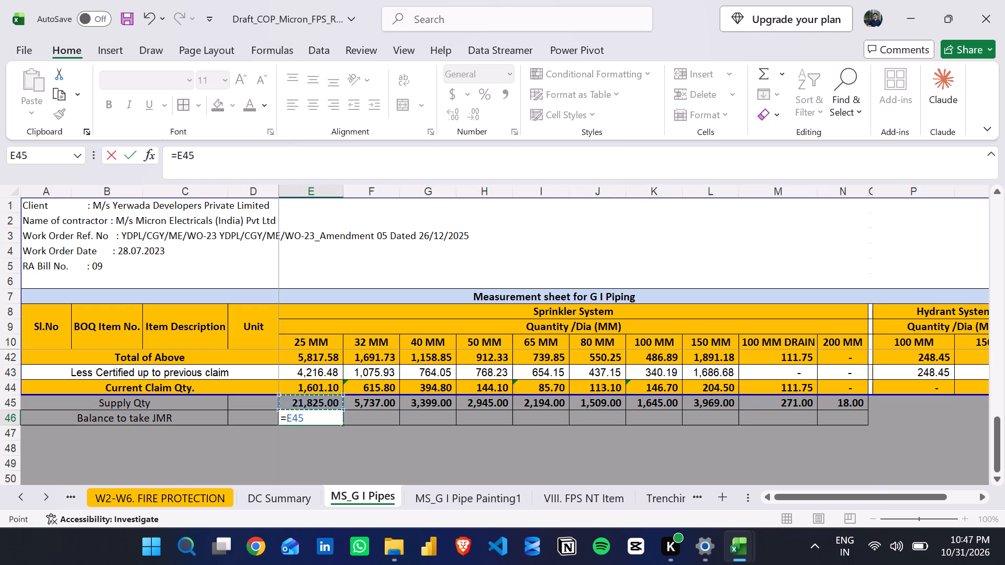
pyautogui.press('-')
pyautogui.scroll(1, 375, 426)
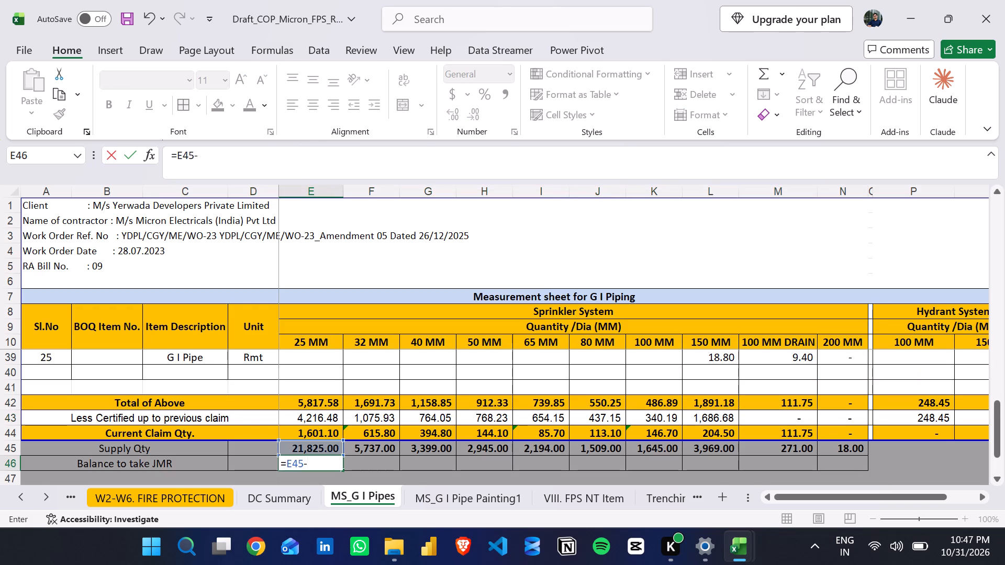
pyautogui.click(333, 402)
pyautogui.press('Return')
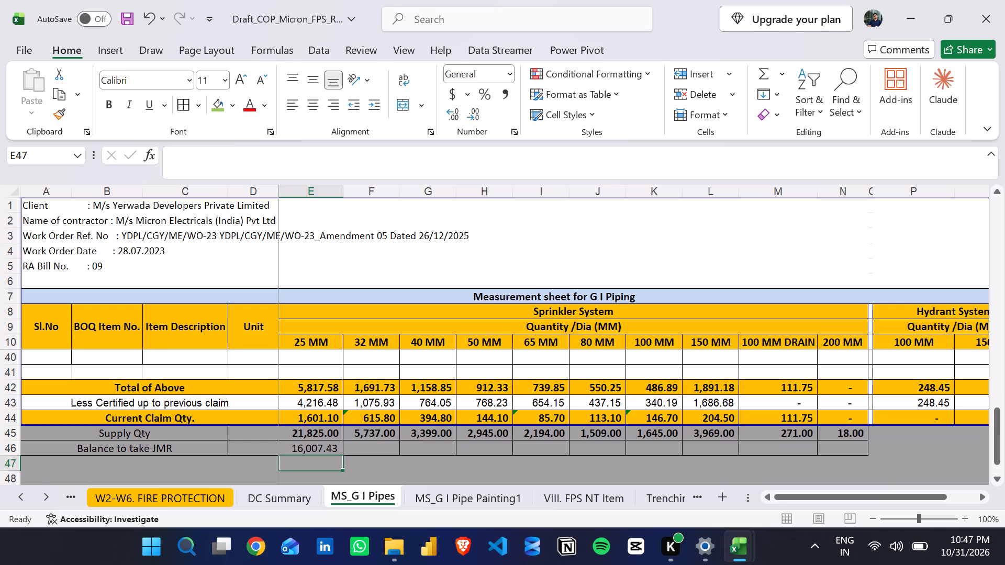
# Fill the 25 MM balance formula across the Balance to take JMR row through the 200 MM column.
pyautogui.click(326, 445)
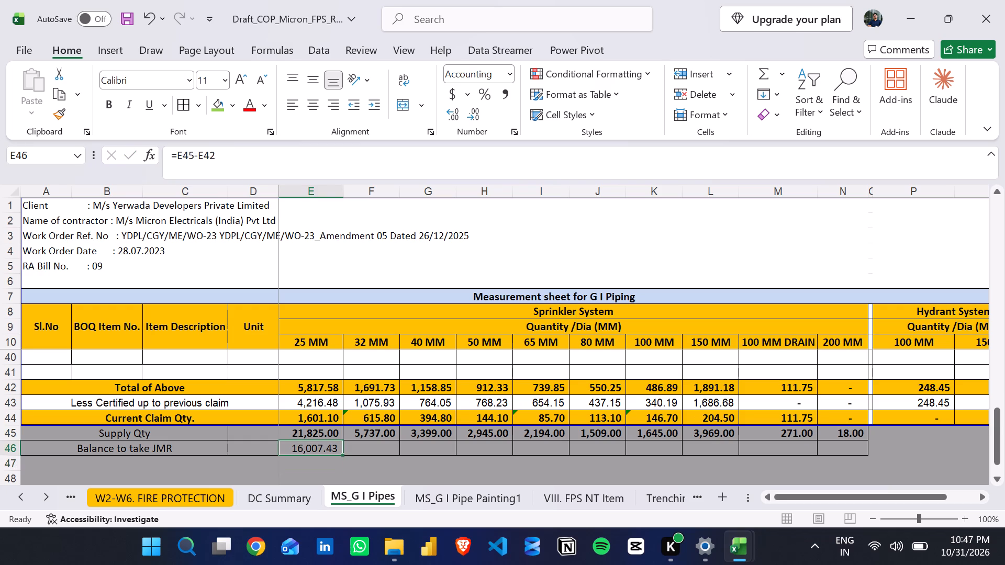
pyautogui.moveTo(341, 454); pyautogui.dragTo(825, 455)
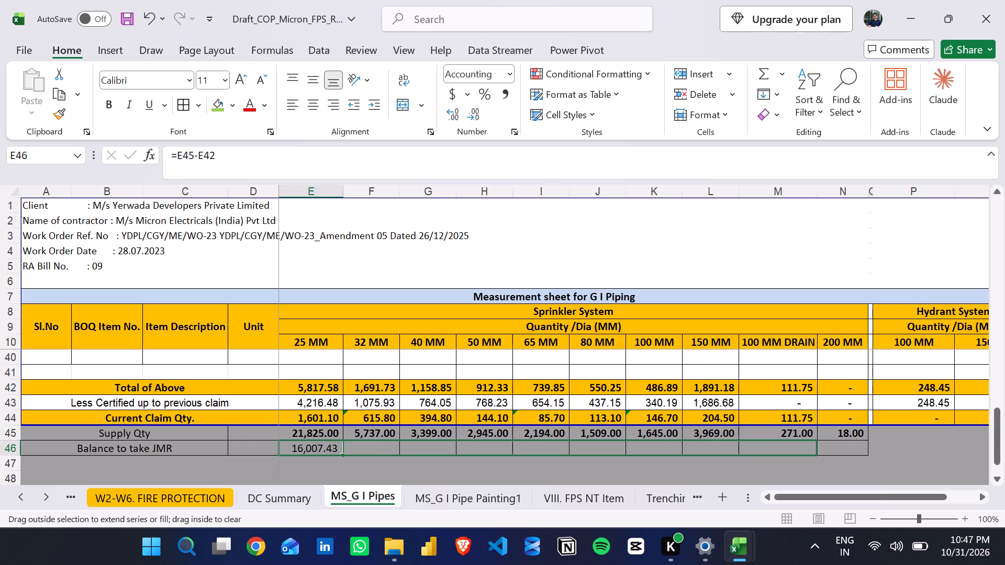
pyautogui.moveTo(825, 455); pyautogui.dragTo(856, 454)
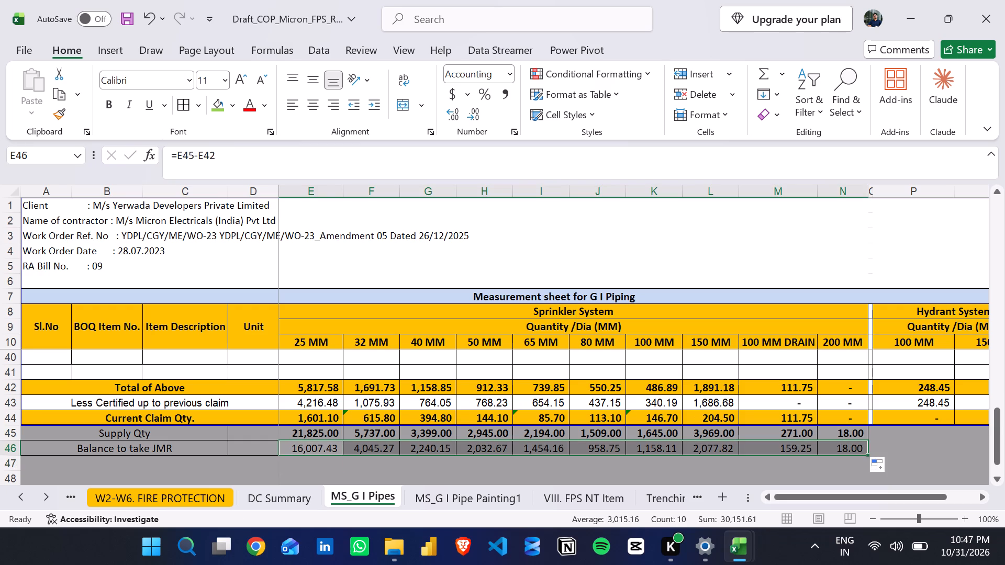
pyautogui.click(756, 456)
pyautogui.doubleClick(766, 495)
pyautogui.click(640, 443)
pyautogui.click(529, 472)
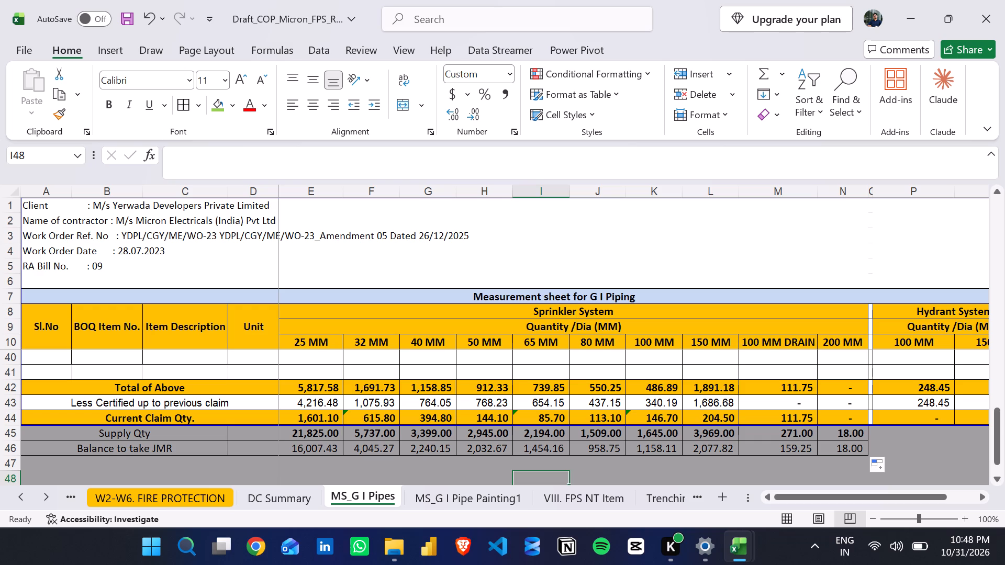
# Make the Balance to take JMR values from 25 MM to 200 MM bold and increase their font size to 12.
pyautogui.click(340, 446)
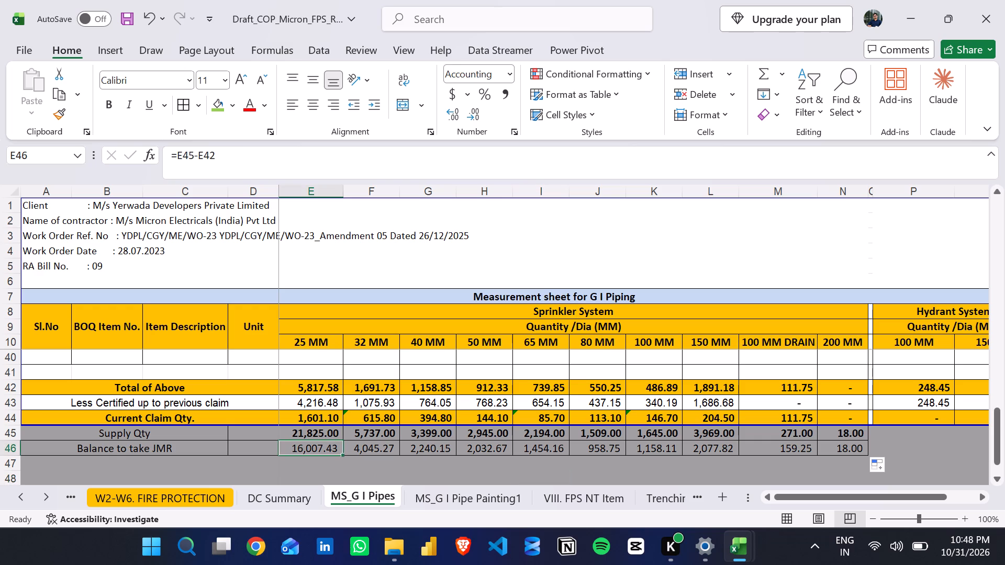
pyautogui.keyDown('shift'); pyautogui.click(852, 447); pyautogui.keyUp('shift')
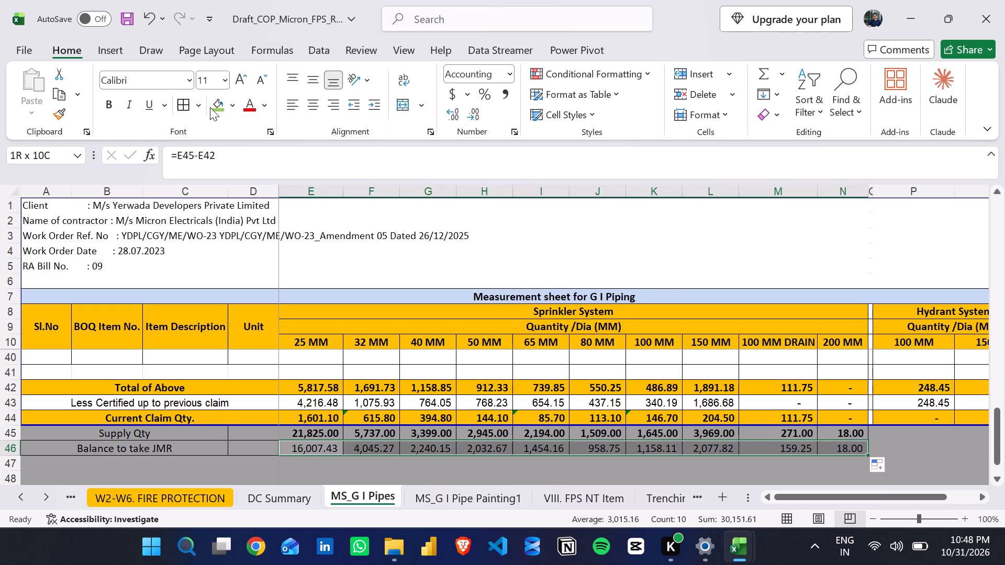
pyautogui.click(108, 101)
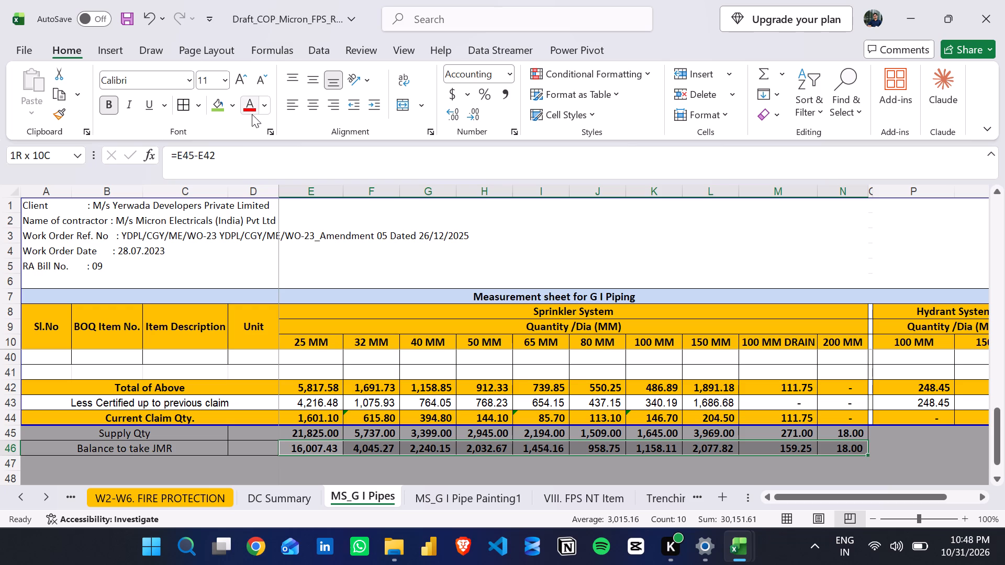
pyautogui.click(245, 81)
pyautogui.click(713, 404)
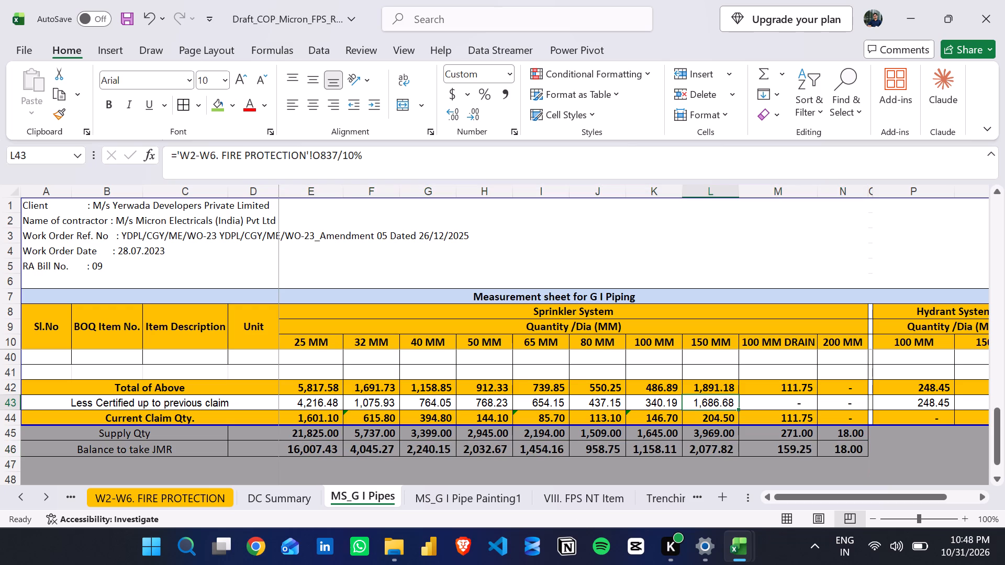
# Check the 25 MM and 32 MM balance formulas and review the G I Pipe measurement rows by diameter.
pyautogui.click(335, 446)
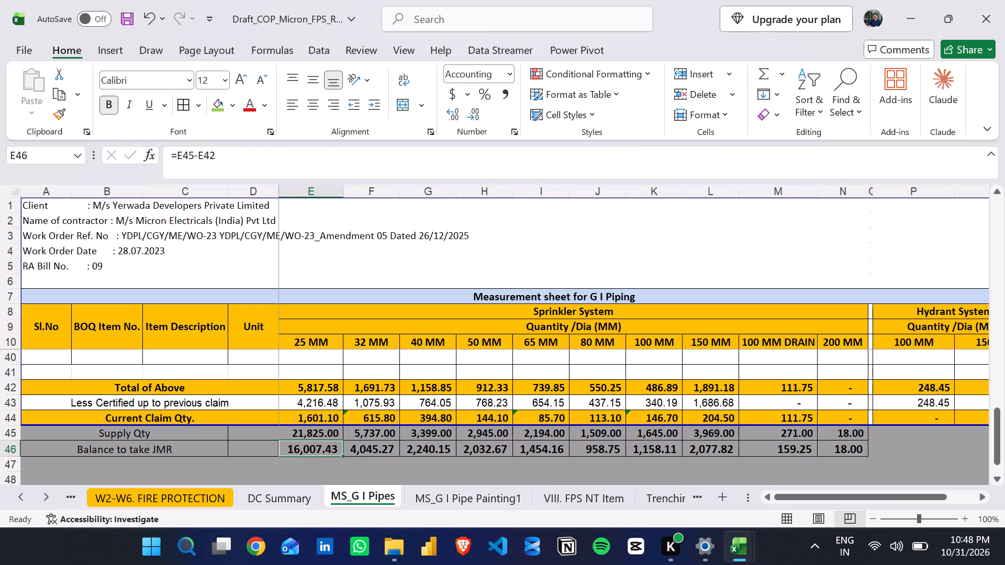
pyautogui.click(354, 449)
pyautogui.scroll(2, 355, 450)
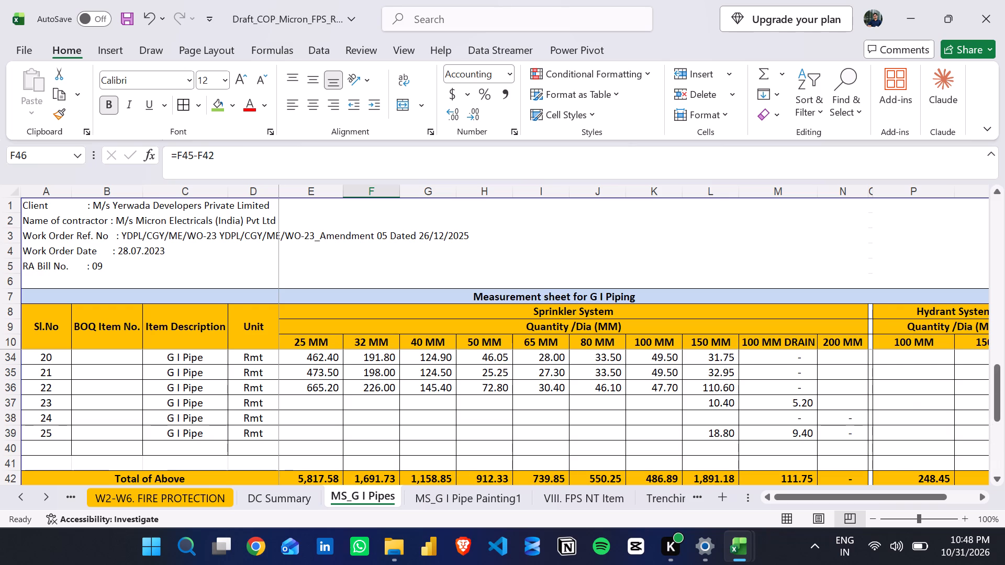
pyautogui.scroll(2, 350, 419)
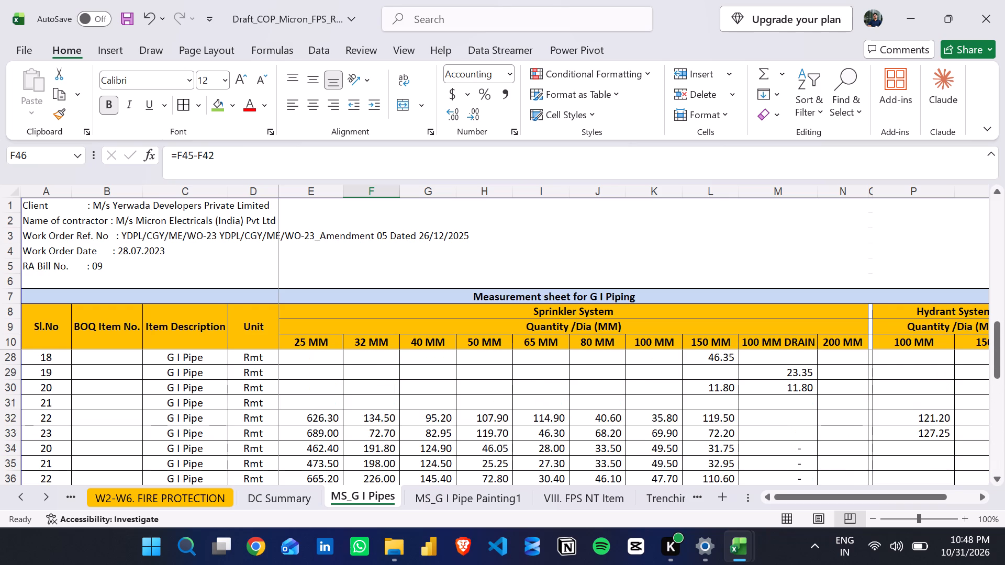
pyautogui.scroll(7, 350, 416)
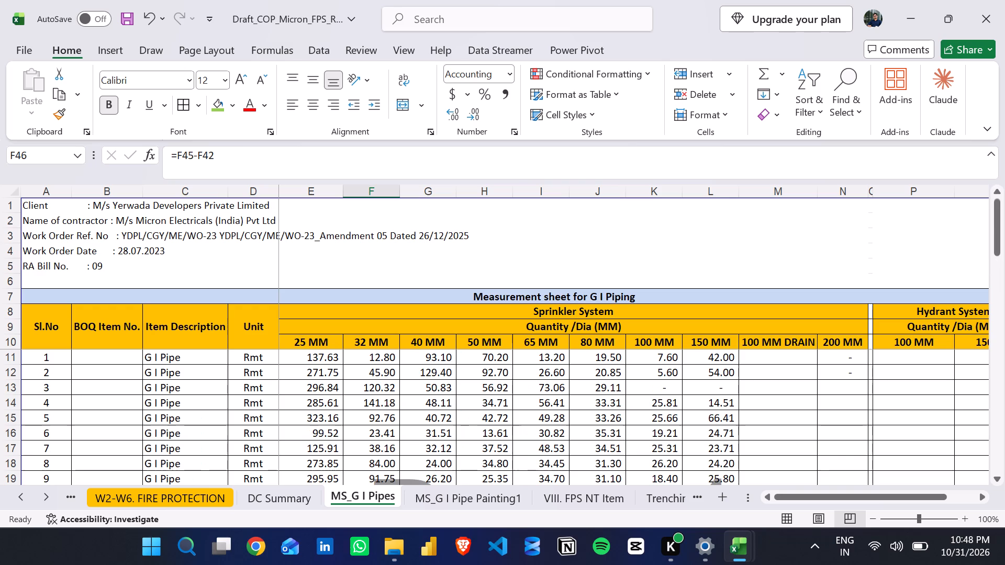
pyautogui.scroll(5, 348, 410)
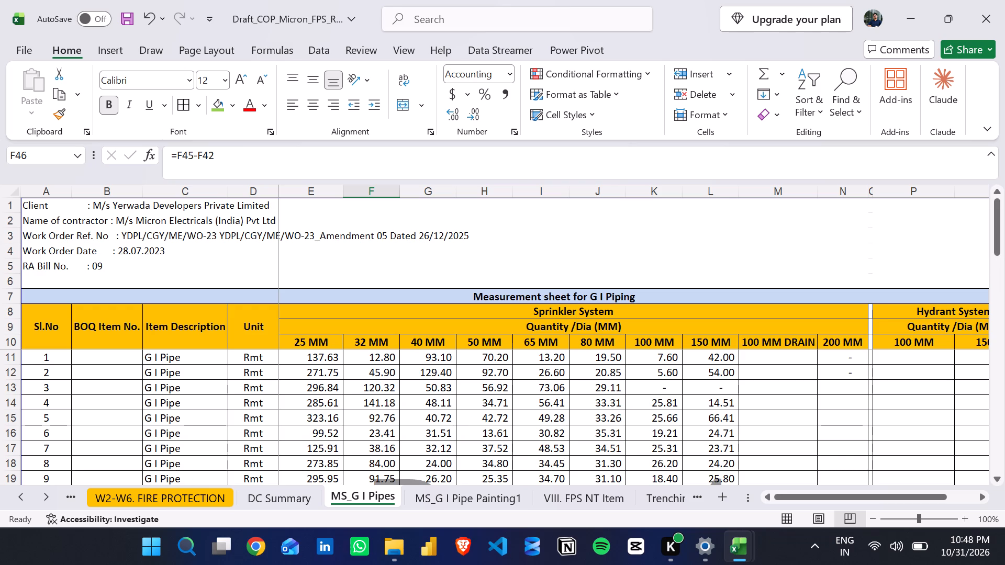
pyautogui.scroll(-2, 346, 403)
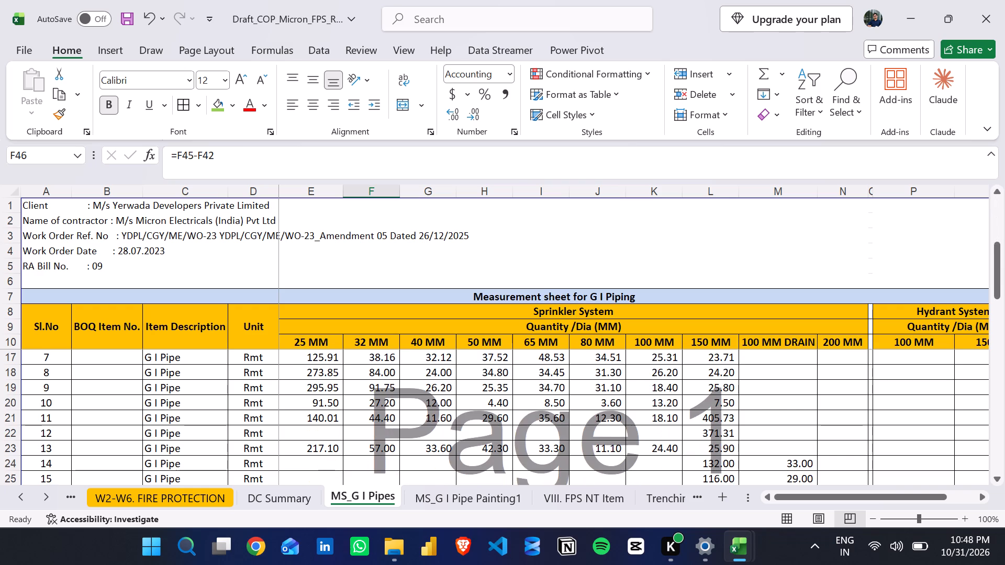
pyautogui.scroll(-2, 346, 403)
pyautogui.scroll(2, 345, 403)
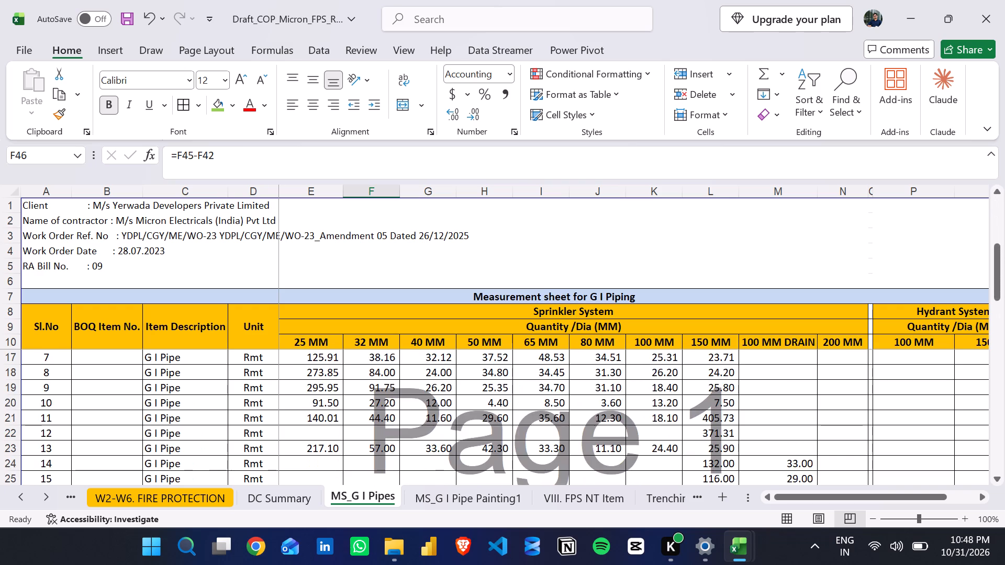
pyautogui.scroll(7, 345, 403)
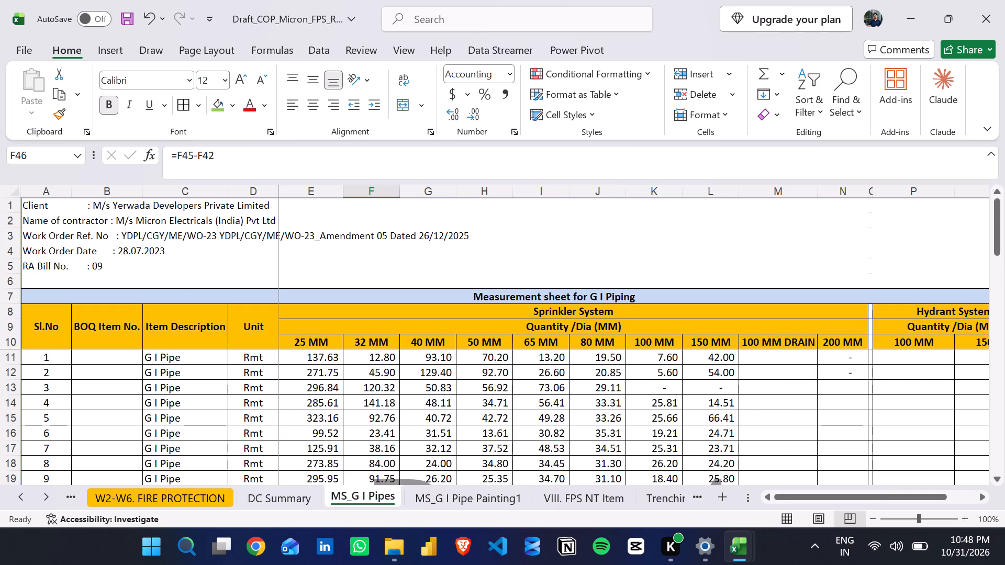
pyautogui.scroll(-2, 588, 426)
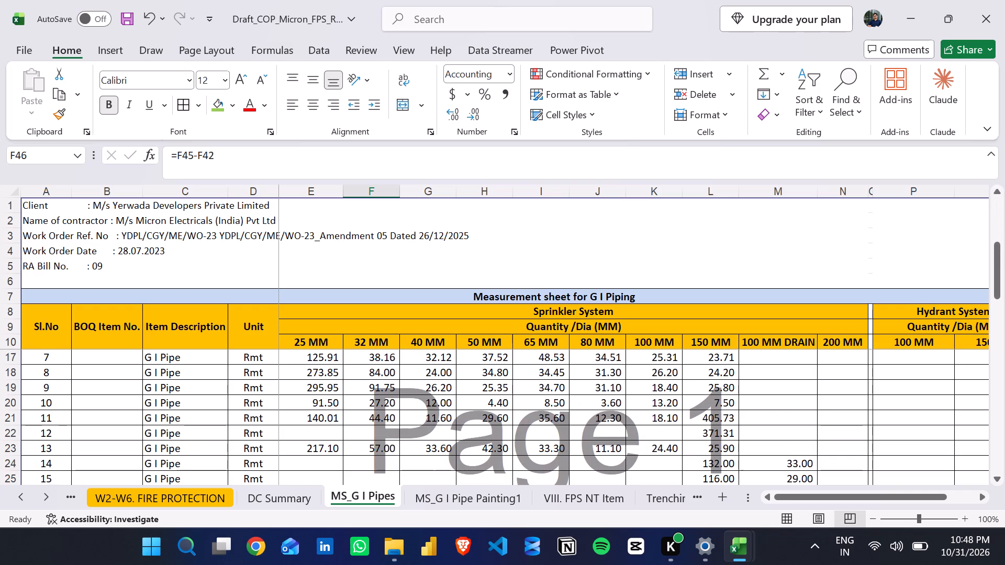
pyautogui.scroll(-1, 588, 425)
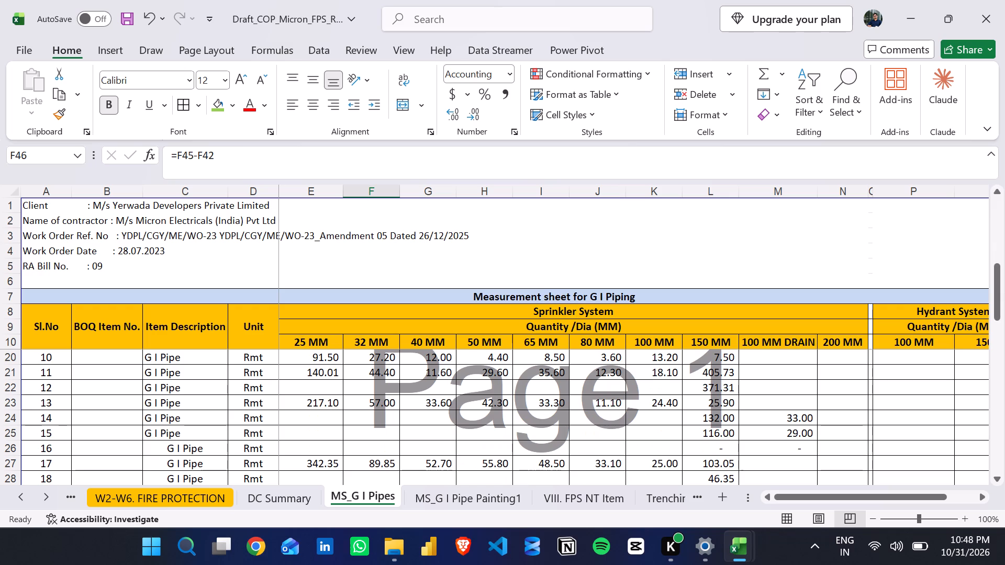
# Examine the W2-W6. FIRE PROTECTION abstract from the 100 mm drain pipe through the painting, orifice plate and valve items.
pyautogui.click(166, 504)
pyautogui.click(634, 380)
pyautogui.scroll(-2, 639, 379)
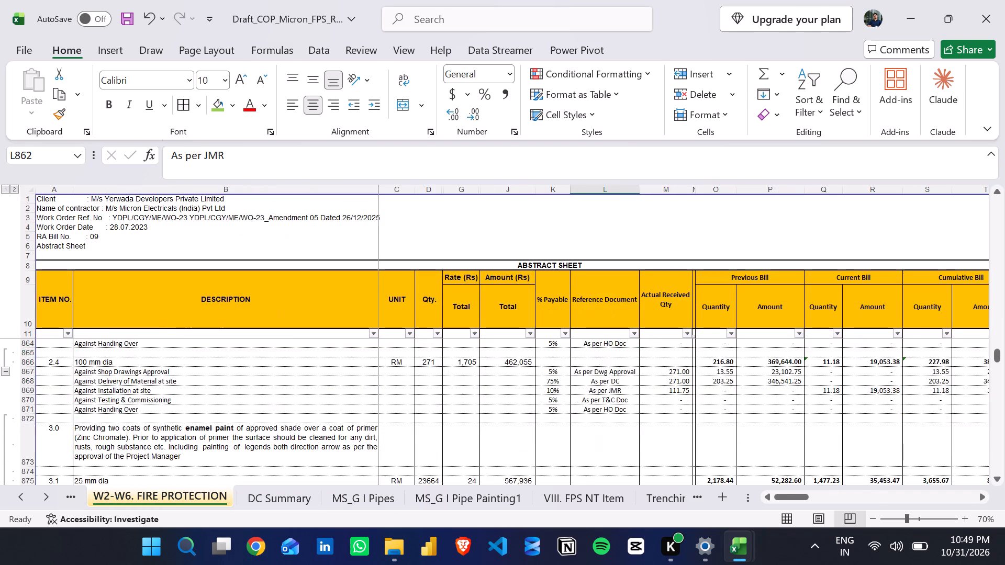
pyautogui.scroll(-7, 639, 379)
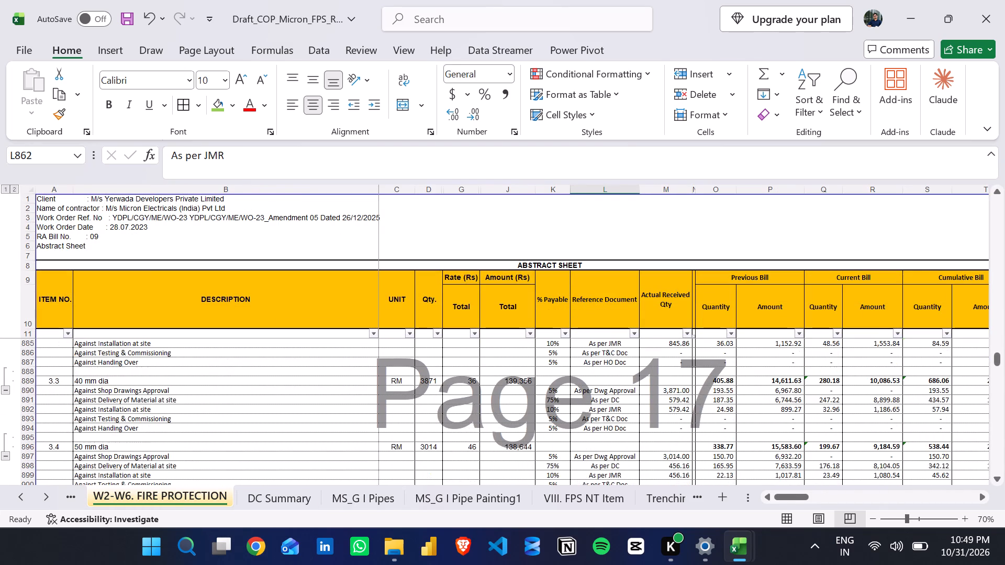
pyautogui.scroll(-7, 639, 379)
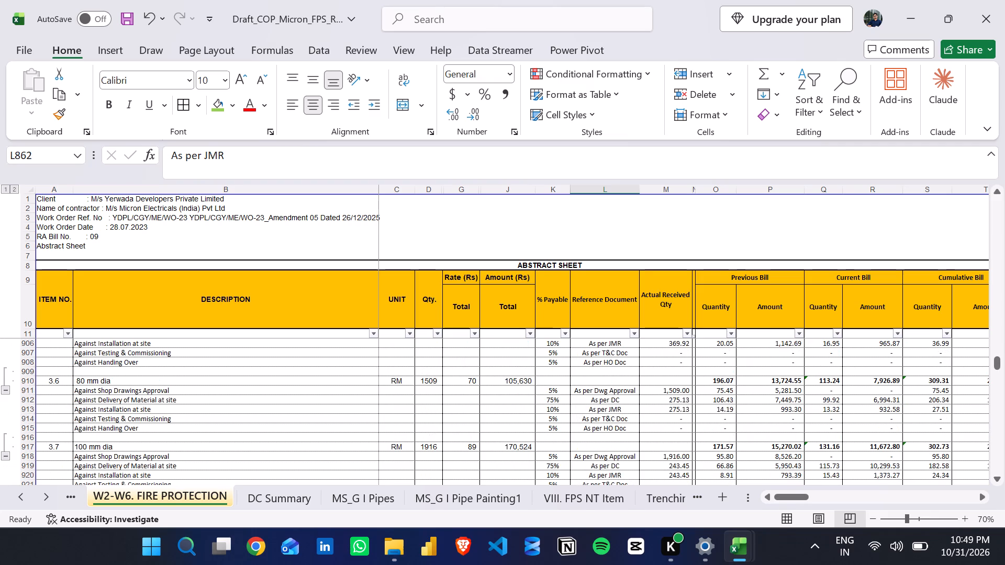
pyautogui.scroll(-7, 639, 379)
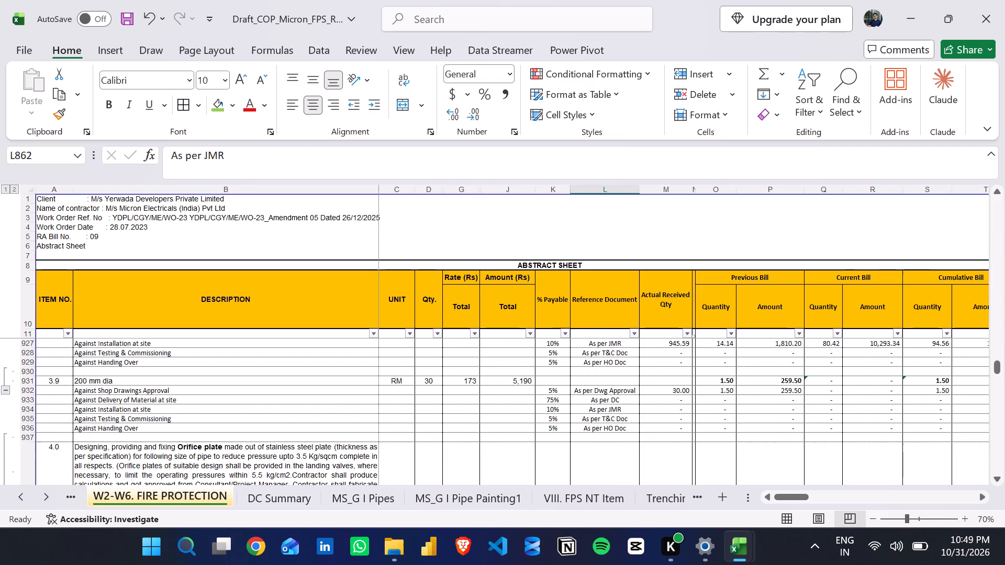
pyautogui.scroll(-7, 639, 379)
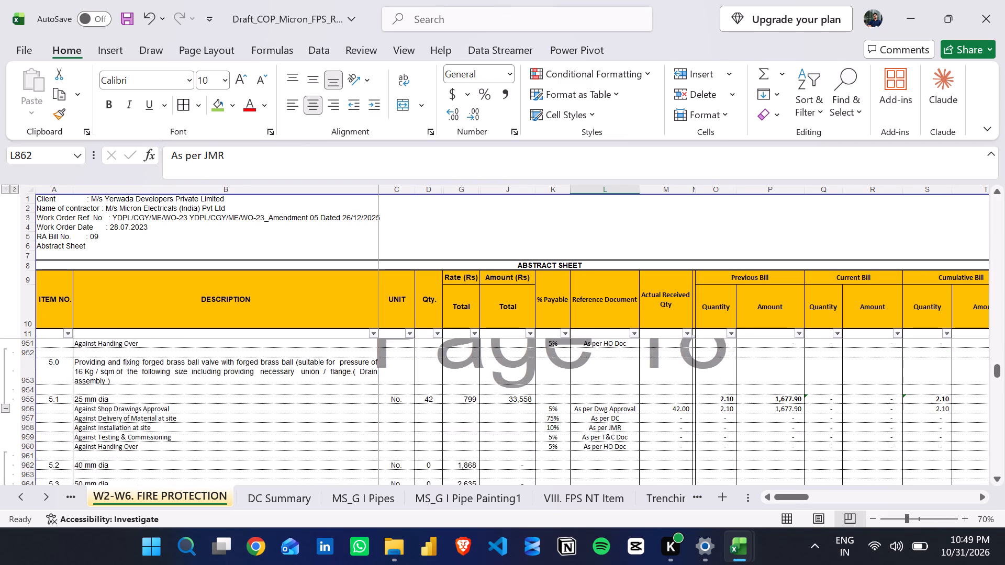
pyautogui.scroll(-11, 639, 379)
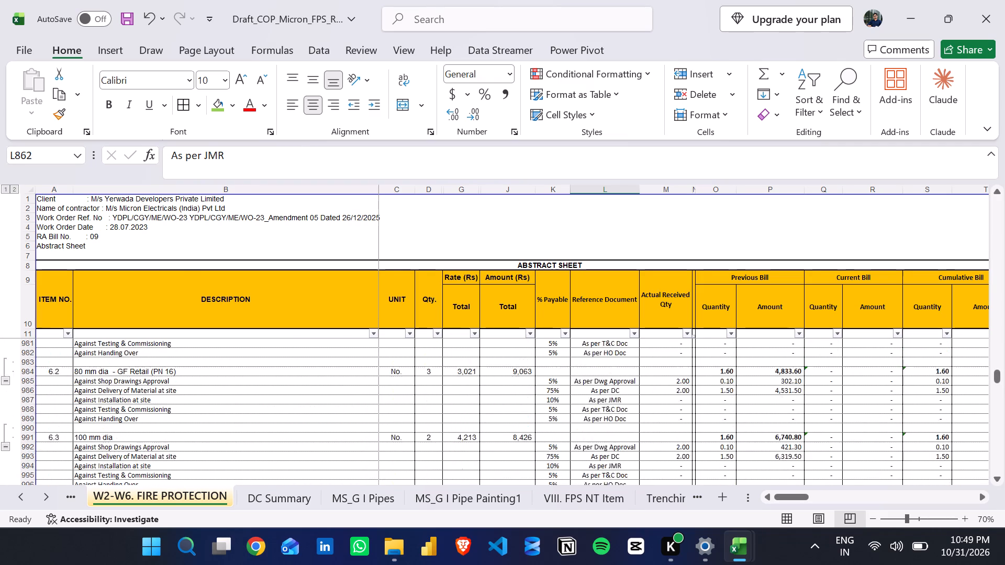
pyautogui.scroll(-1, 639, 379)
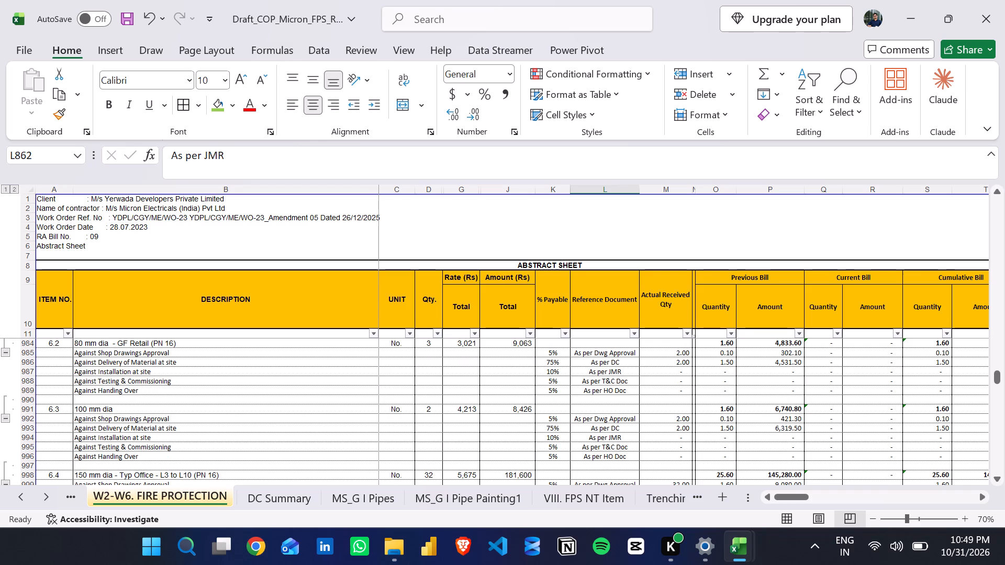
# Inspect the RA-wise billing columns for items 6.2 to 6.4, from Actual-RA01 across to Actual-RA09.
pyautogui.moveTo(787, 499); pyautogui.dragTo(813, 492)
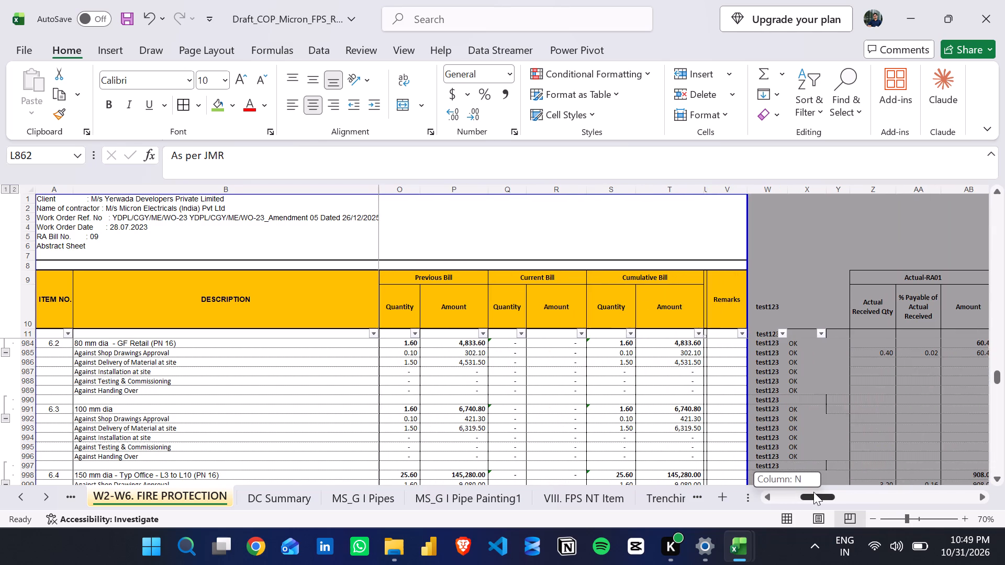
pyautogui.moveTo(813, 492); pyautogui.dragTo(837, 490)
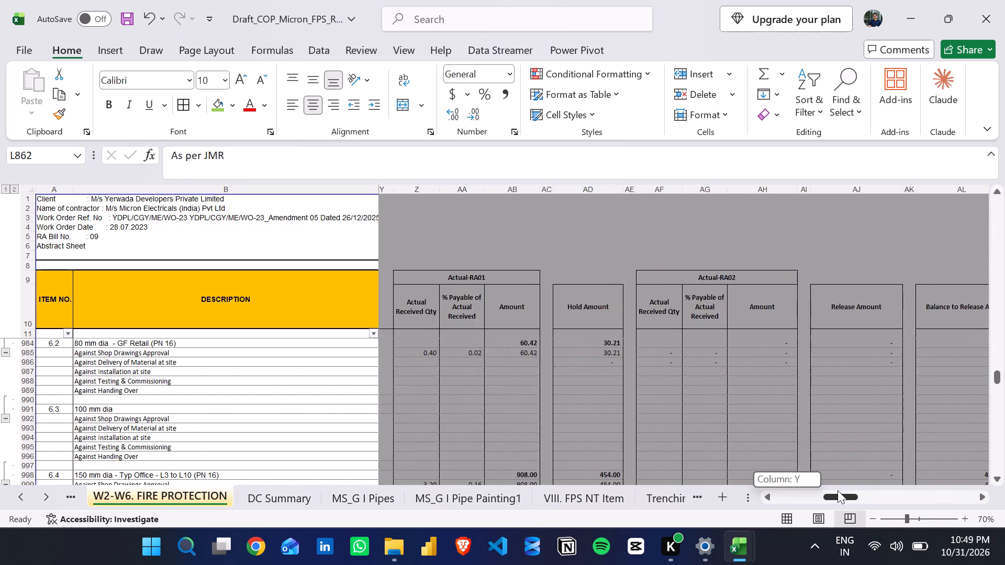
pyautogui.moveTo(837, 490); pyautogui.dragTo(958, 480)
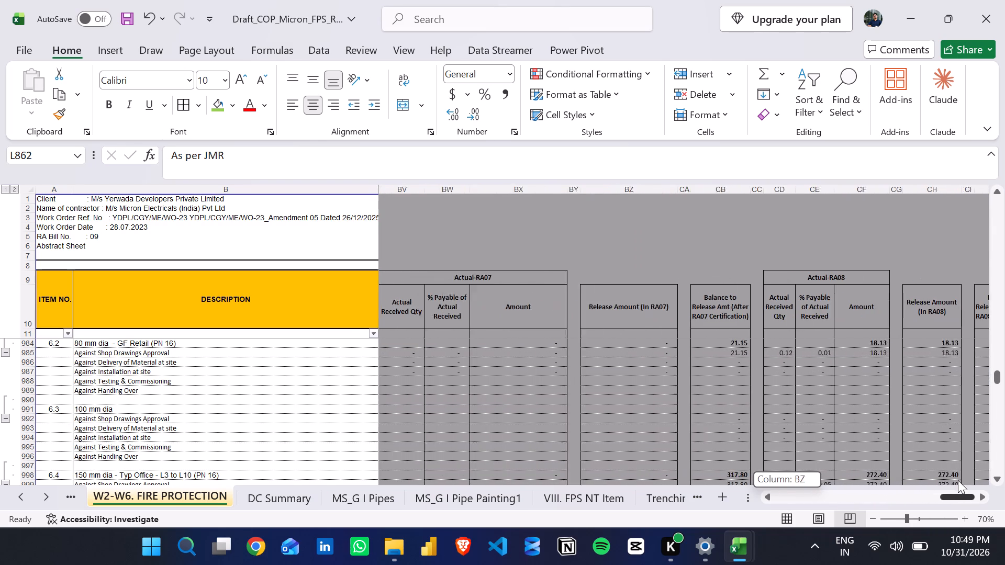
pyautogui.moveTo(958, 480); pyautogui.dragTo(981, 475)
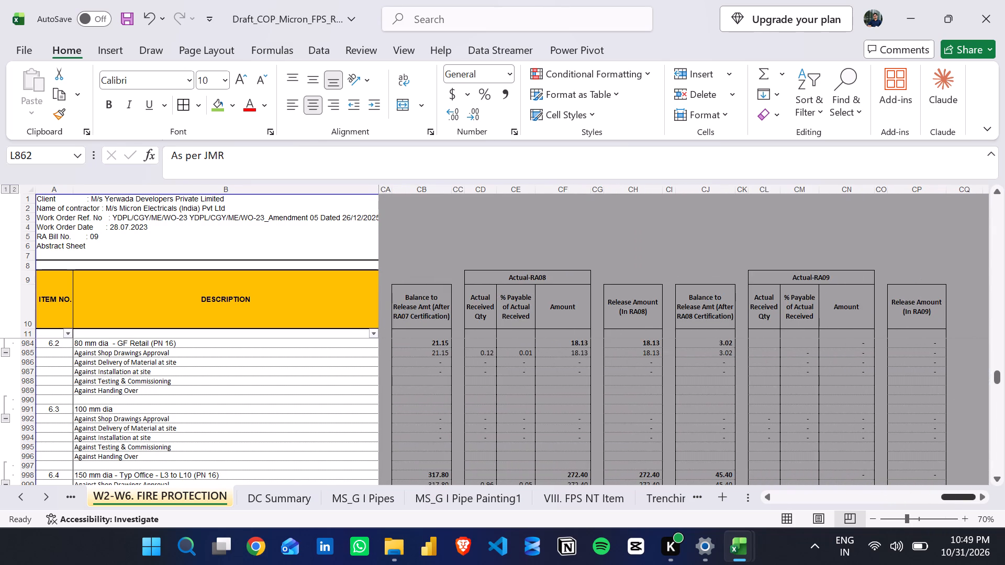